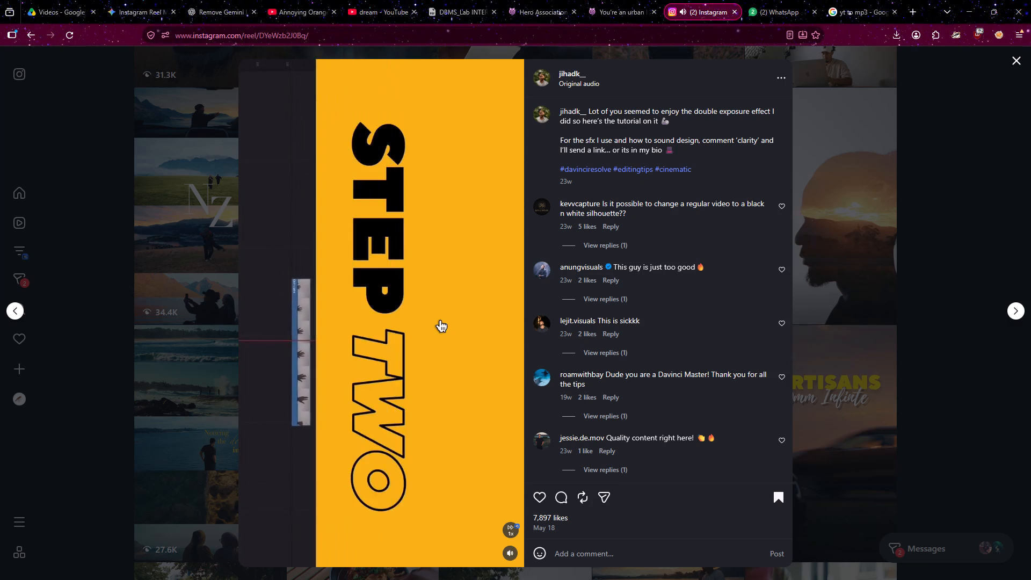
# Resume the double exposure effect tutorial reel and watch its step two section.
pyautogui.click(440, 320)
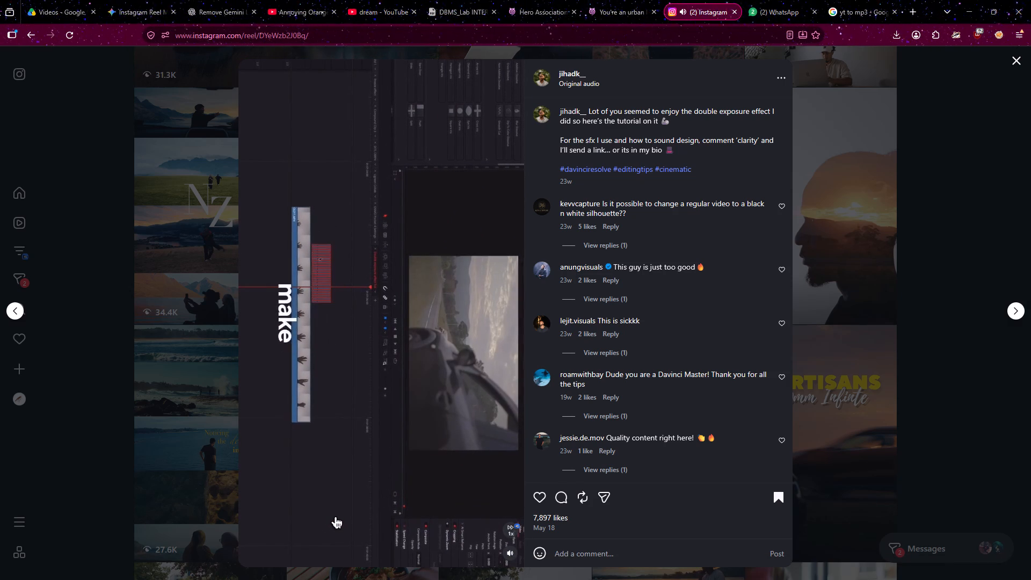
# Switch to the shared Event > Videos folder in Google Drive to view its clips.
pyautogui.click(68, 0)
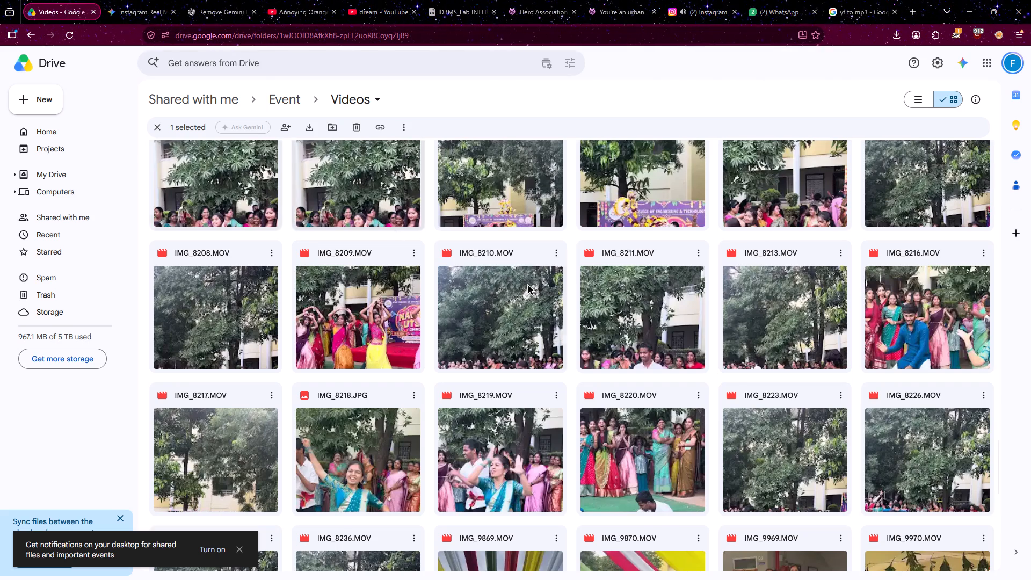
# Preview the video IMG_9988.MP4 from the shared Event Videos folder.
pyautogui.scroll(-2, 527, 286)
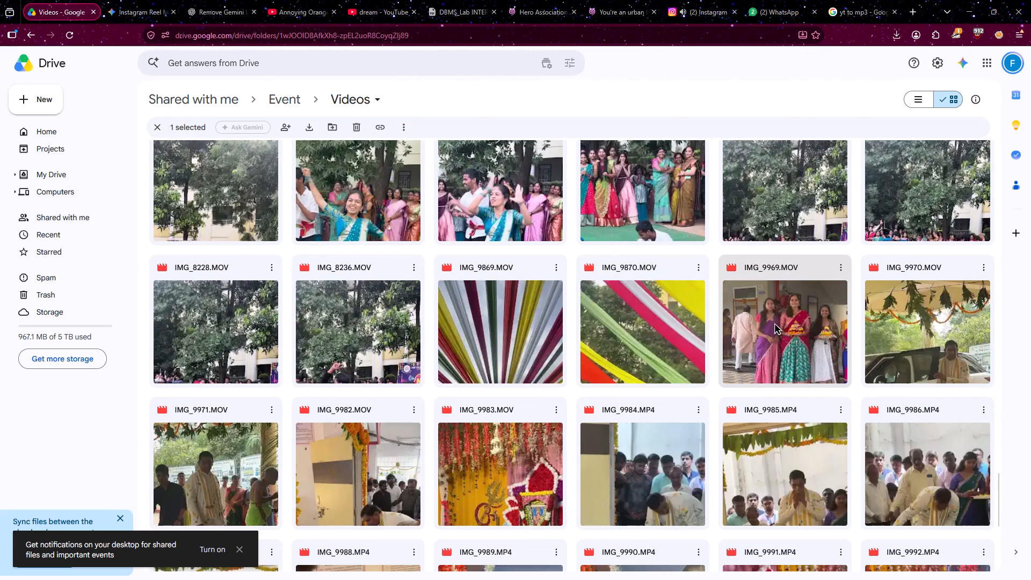
pyautogui.scroll(-1, 774, 323)
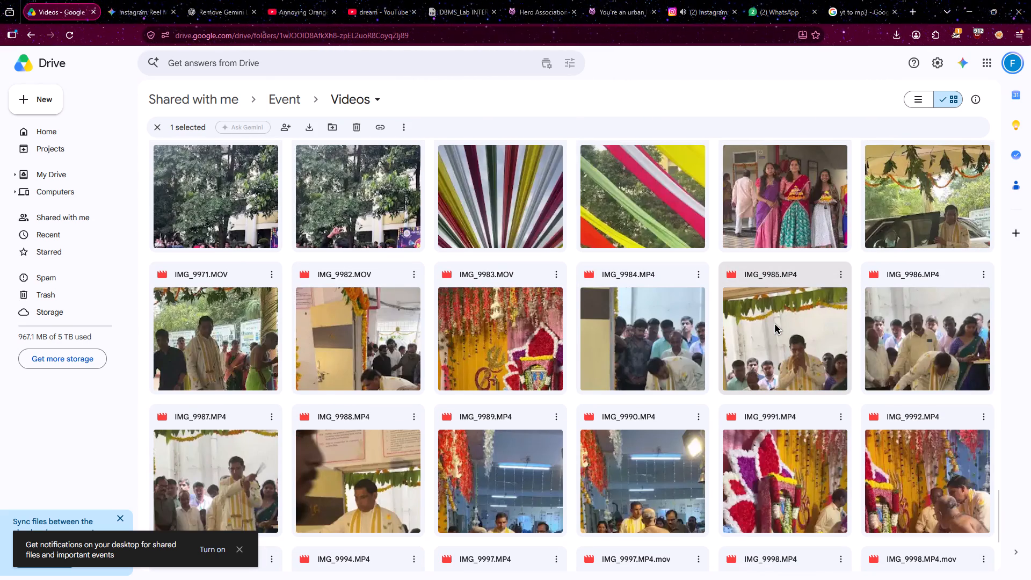
pyautogui.doubleClick(388, 476)
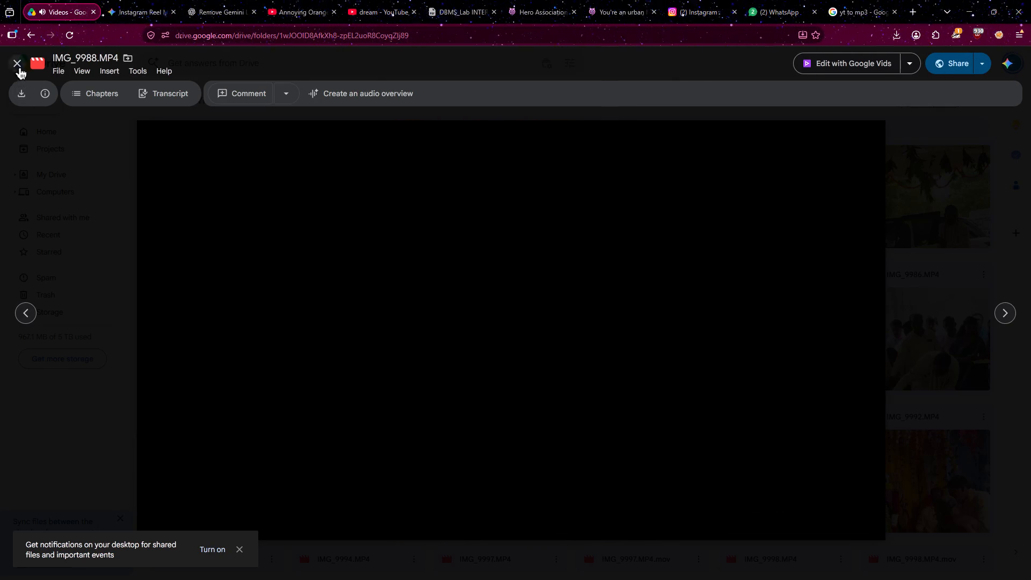
# Close the video preview and look through the clips near the end of the Videos folder, around IMG_9987.MP4.
pyautogui.click(19, 67)
pyautogui.scroll(-1, 425, 339)
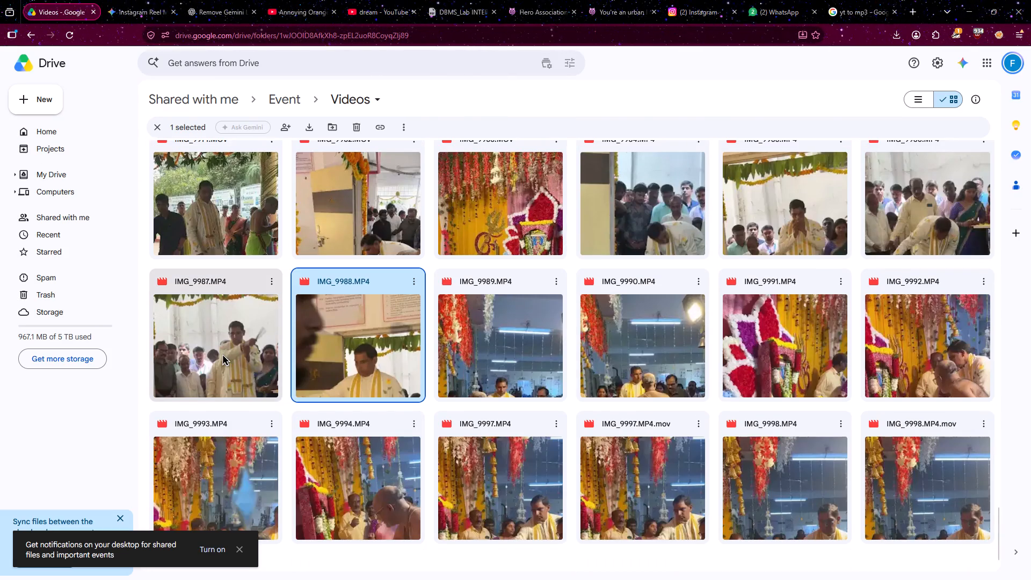
pyautogui.scroll(-2, 223, 353)
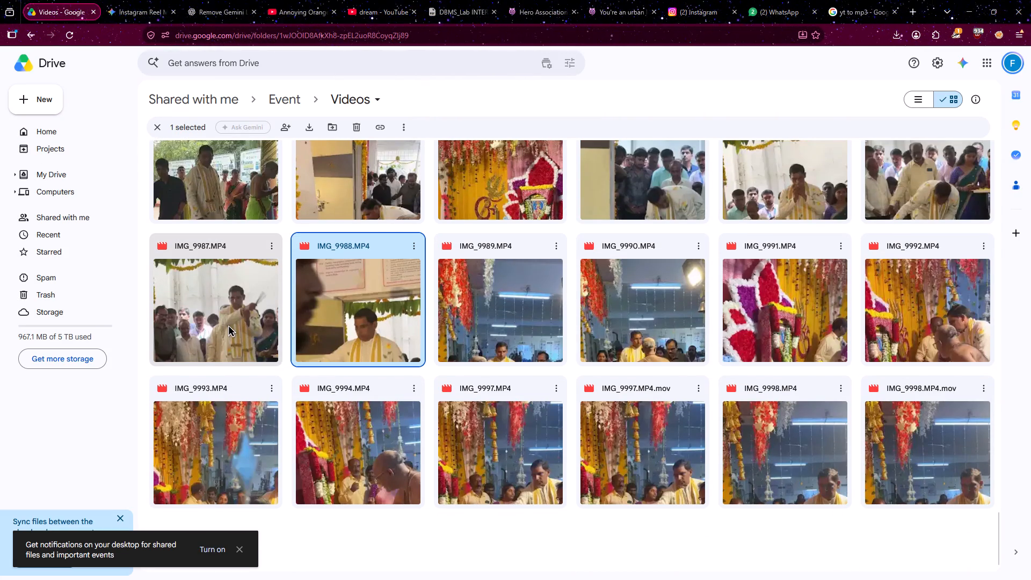
pyautogui.click(228, 324)
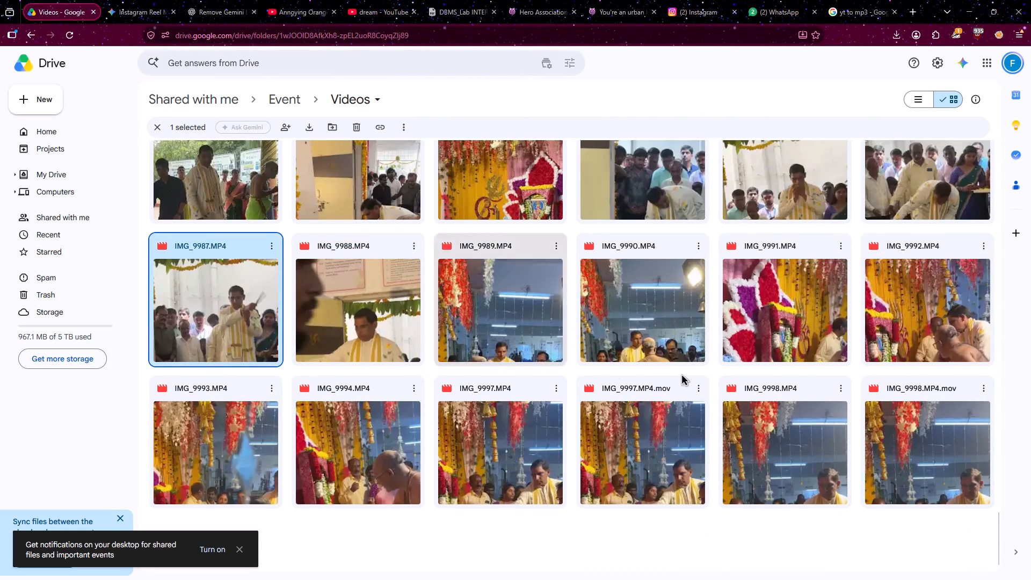
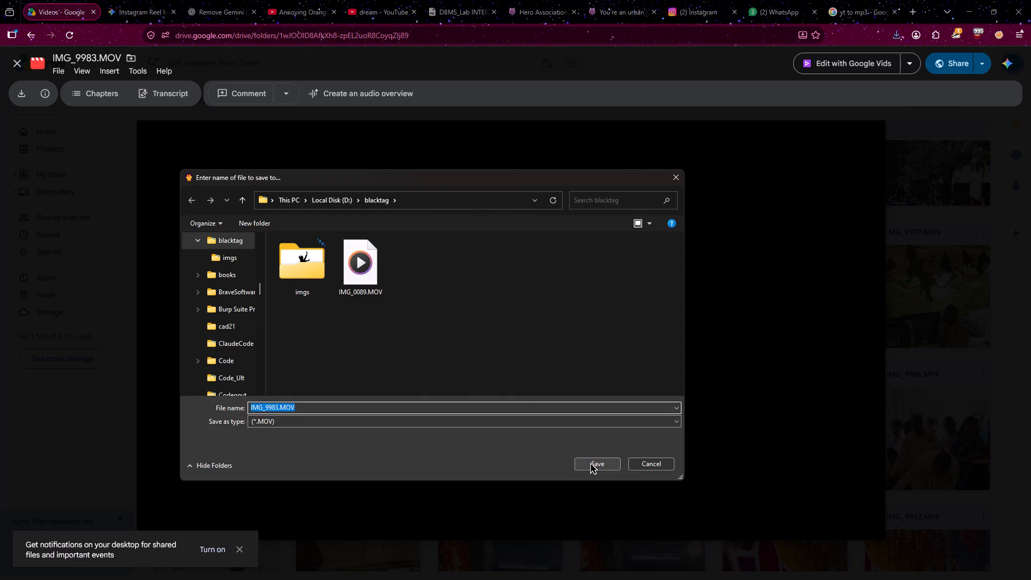
# Save IMG_9983.MOV into the blacktag folder on Local Disk (D:) and close its preview.
pyautogui.click(590, 462)
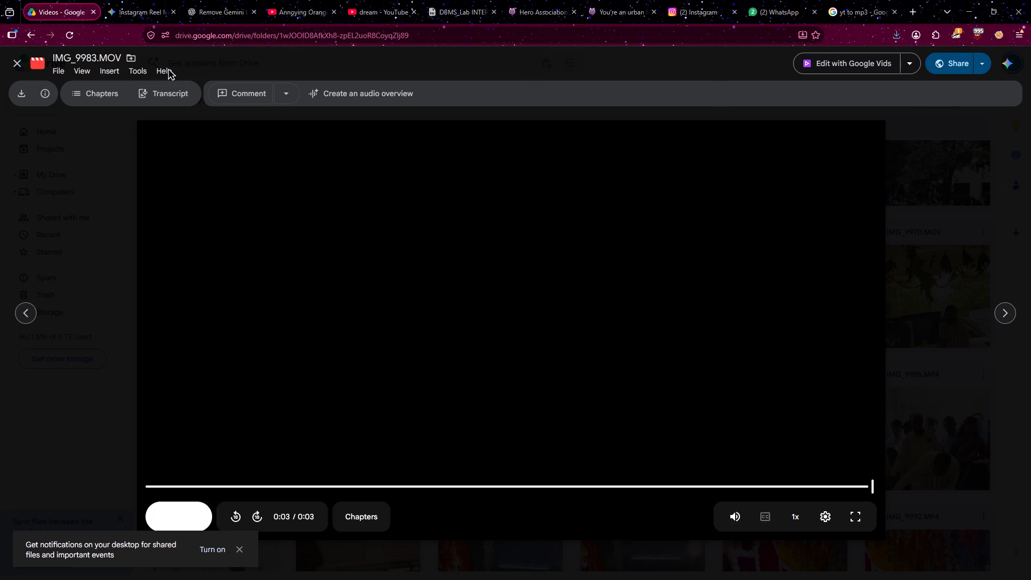
pyautogui.click(12, 60)
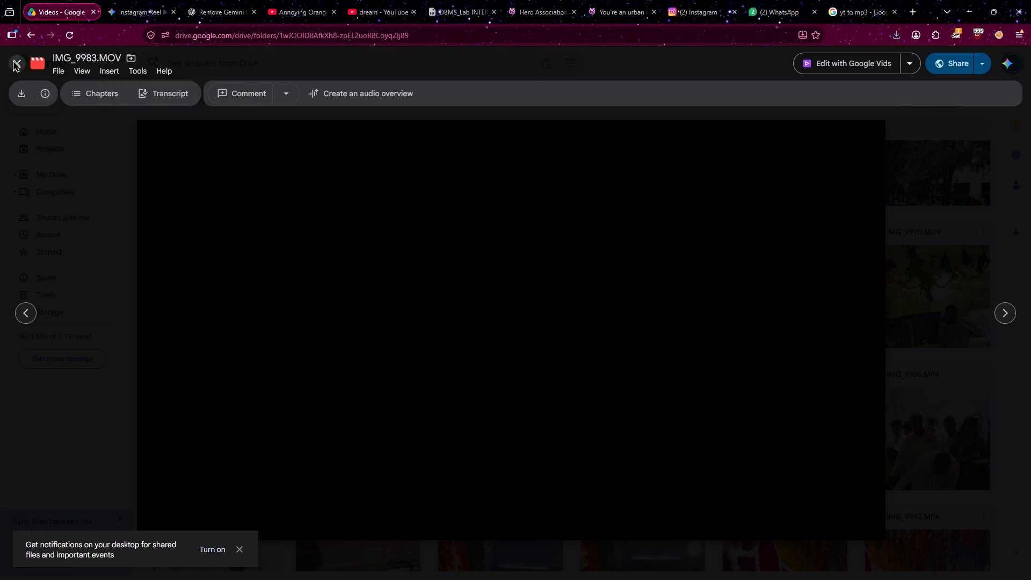
# Preview the video IMG_9869.MOV and download it into the blacktag folder under its original name.
pyautogui.doubleClick(507, 321)
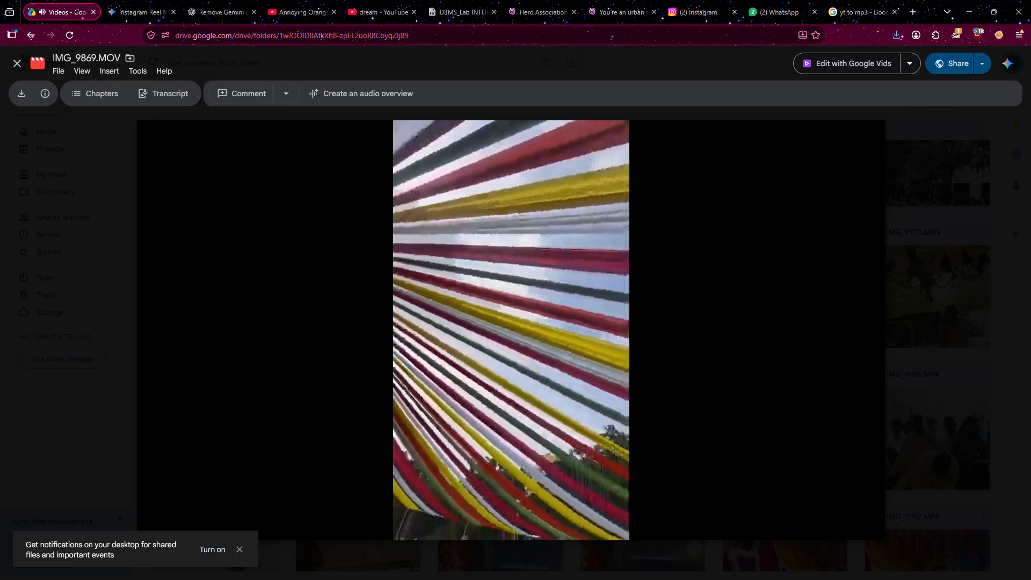
pyautogui.click(18, 95)
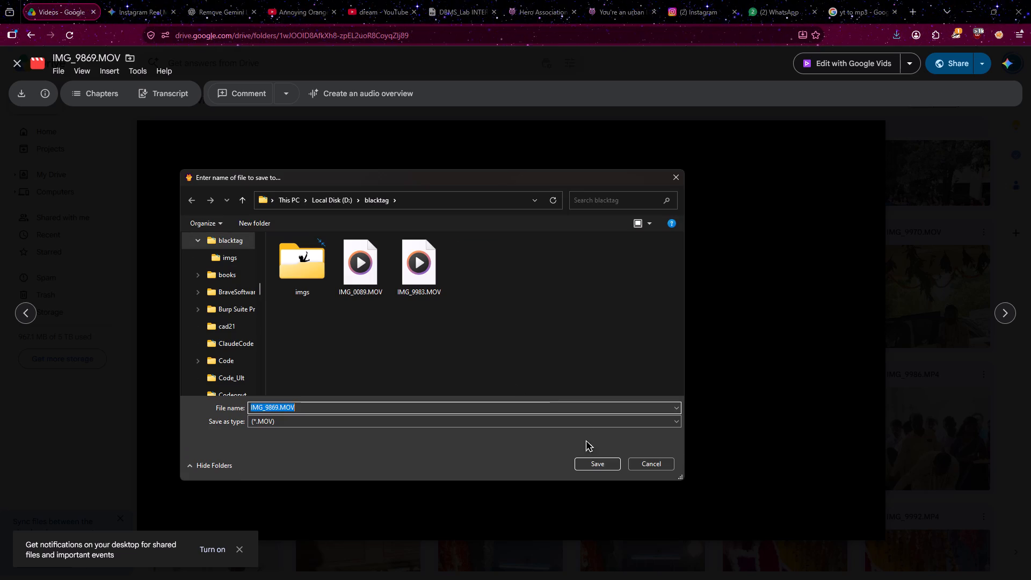
pyautogui.click(589, 462)
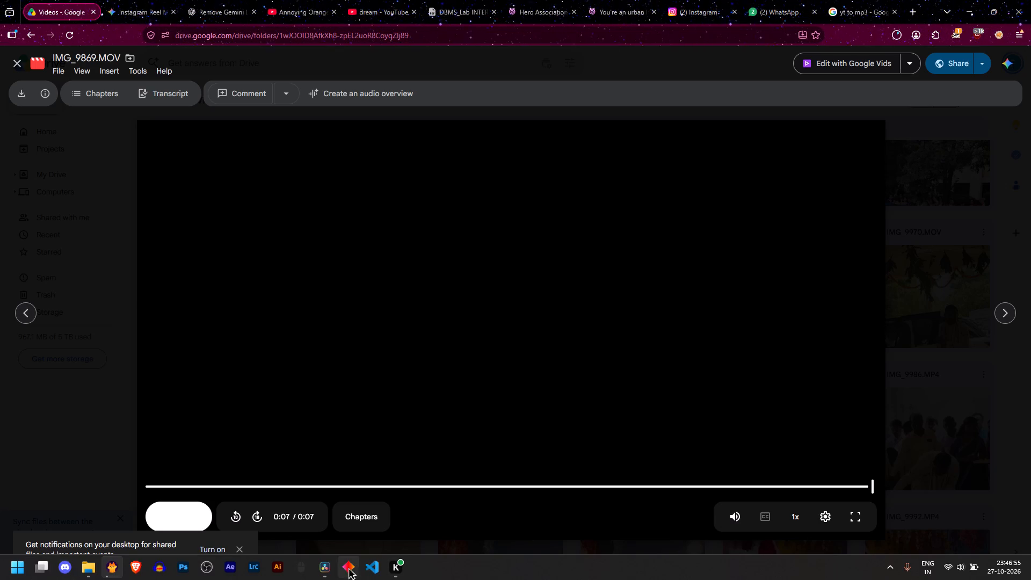
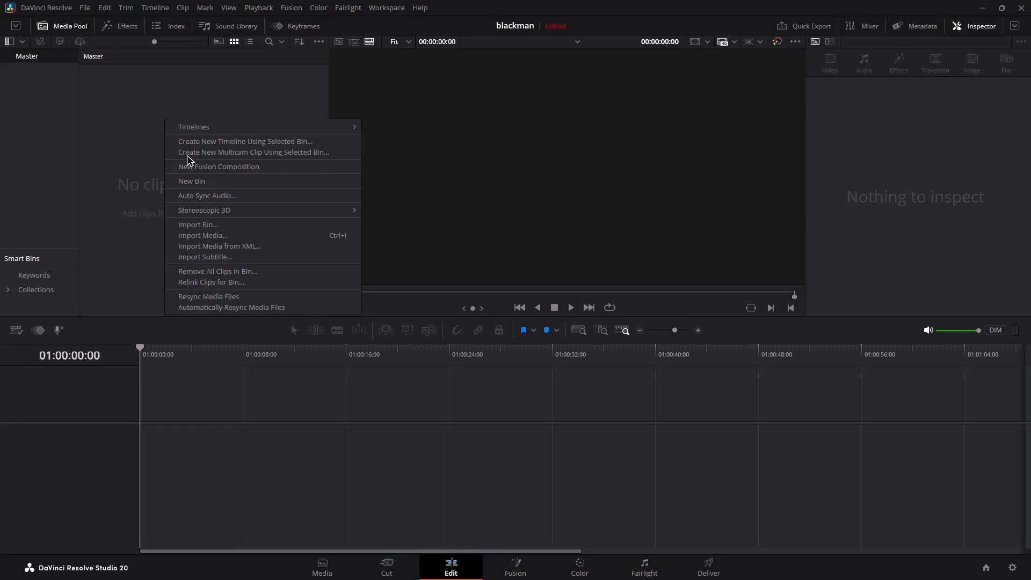
# Create a new bin named Vidbt in the Master bin of the media pool.
pyautogui.click(226, 238)
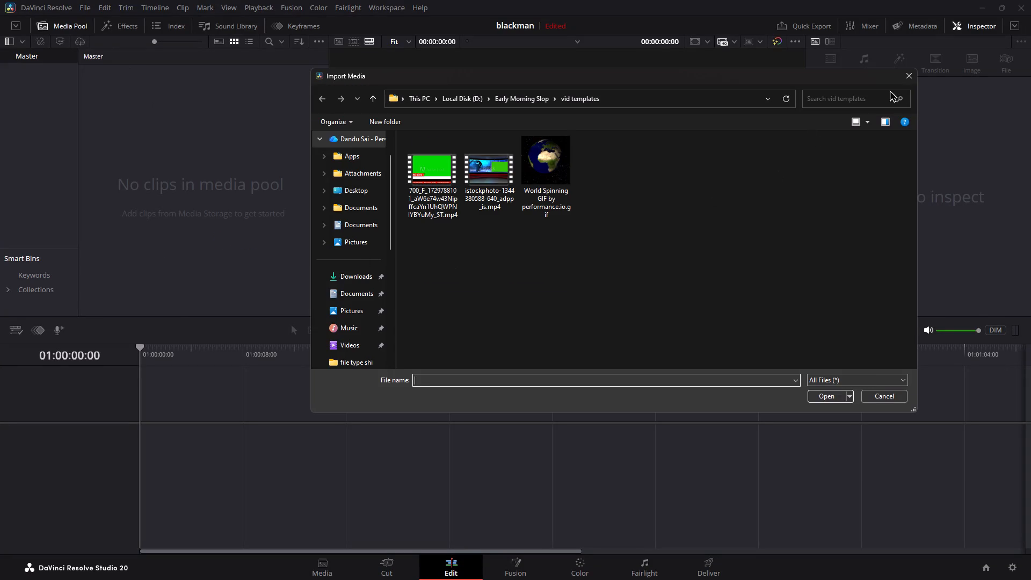
pyautogui.click(908, 71)
pyautogui.rightClick(231, 104)
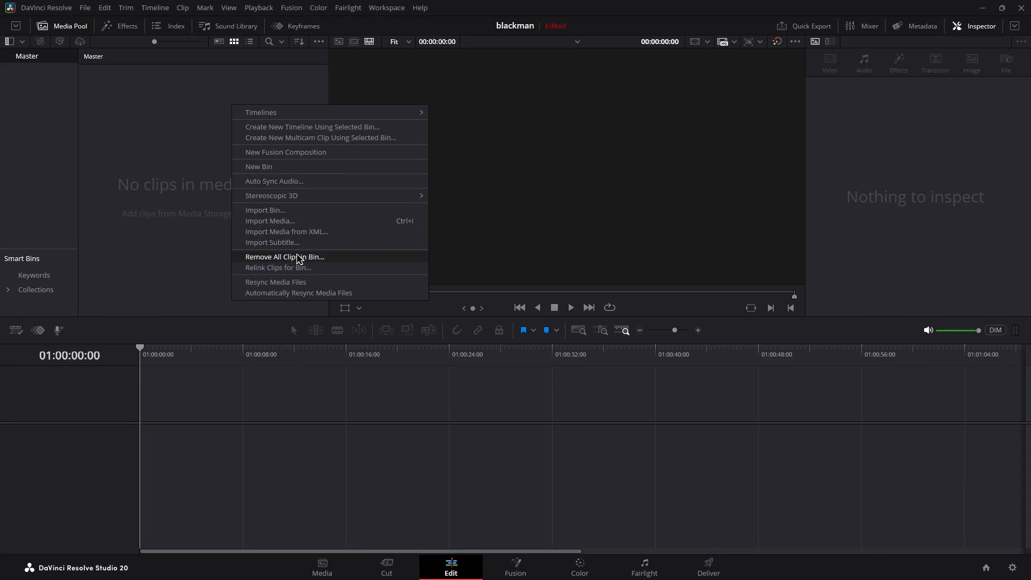
pyautogui.click(308, 168)
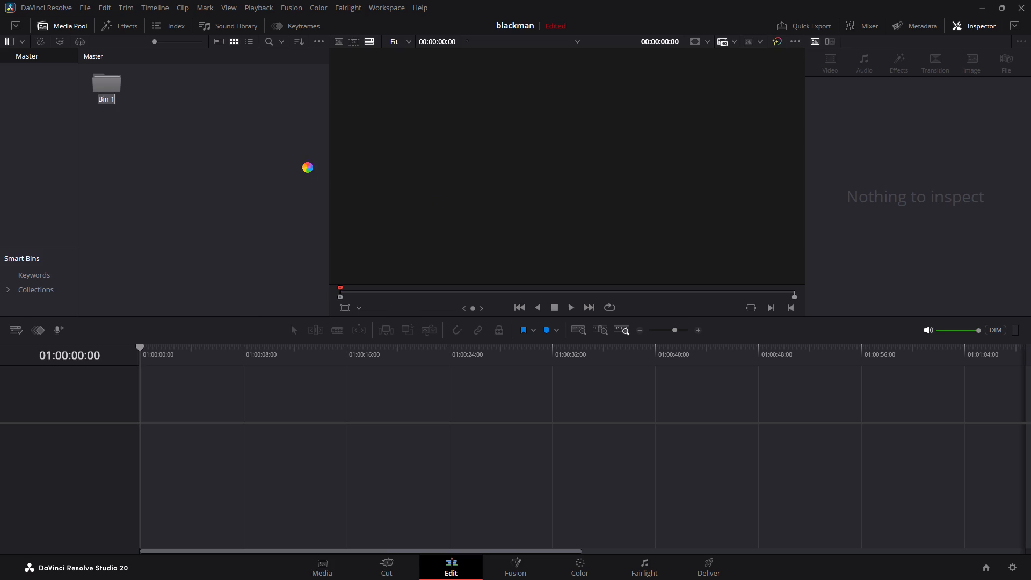
pyautogui.press('Return')
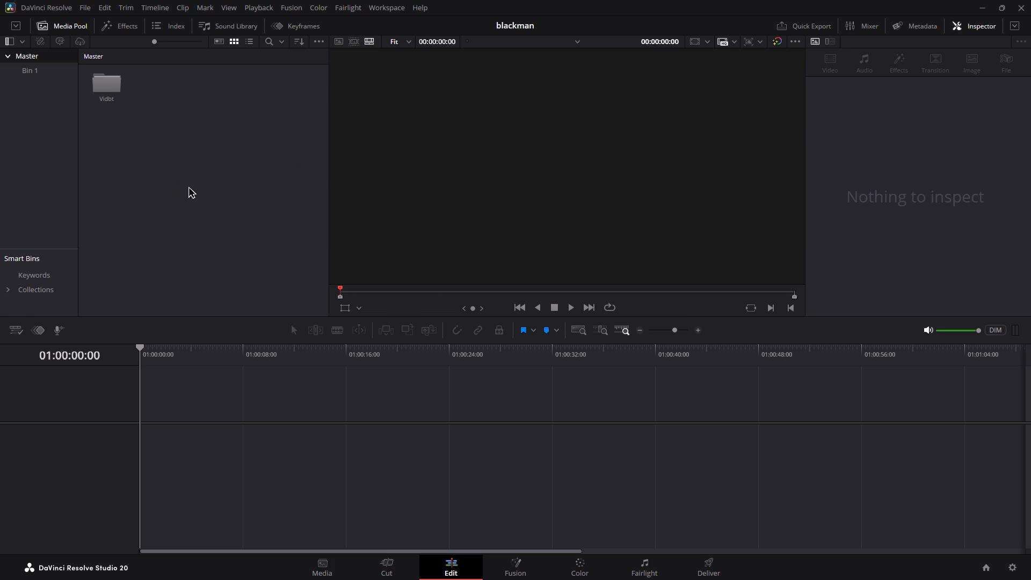
# Create another bin named audbt in the Master bin of the media pool.
pyautogui.rightClick(186, 187)
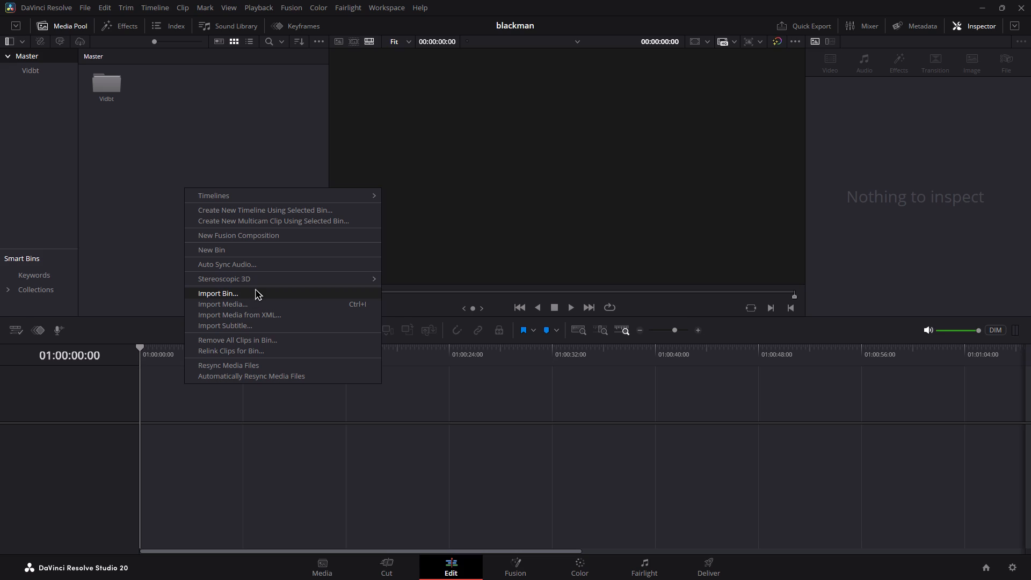
pyautogui.click(262, 251)
pyautogui.write('audbt')
pyautogui.press('Return')
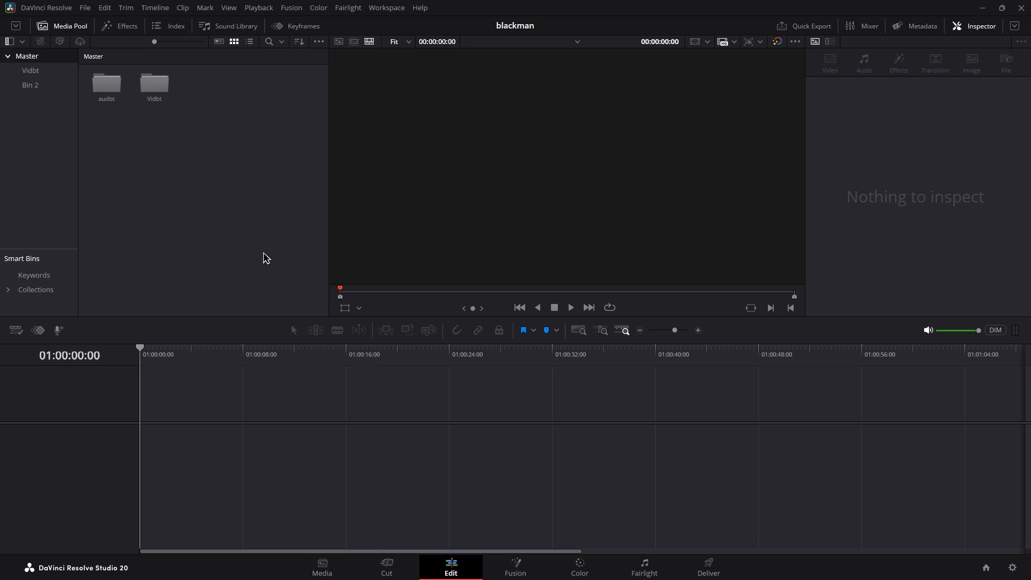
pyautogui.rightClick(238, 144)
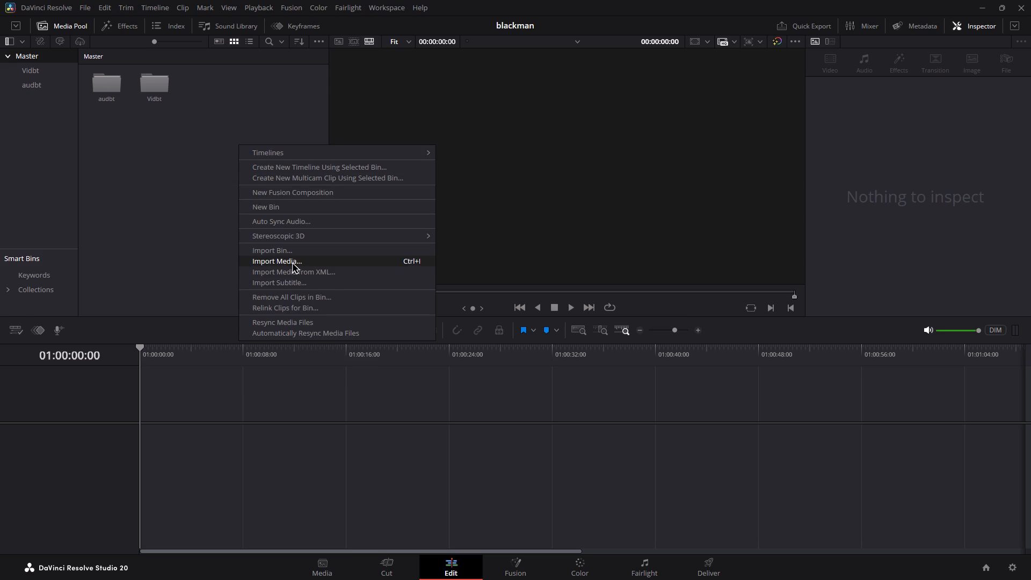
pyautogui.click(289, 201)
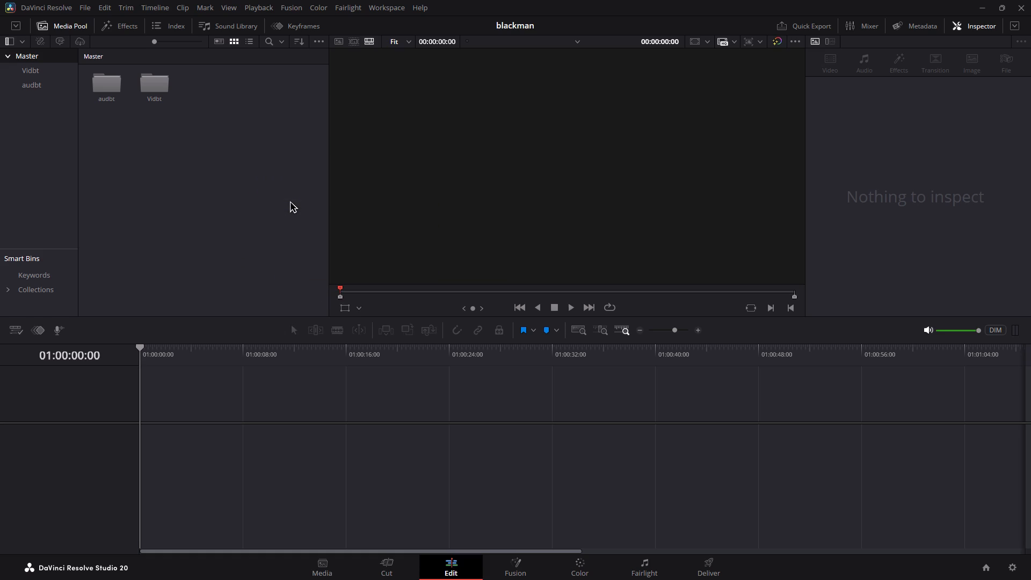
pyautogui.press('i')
# Create a third bin named imgbt in the Master bin of the media pool.
pyautogui.rightClick(251, 182)
pyautogui.click(299, 244)
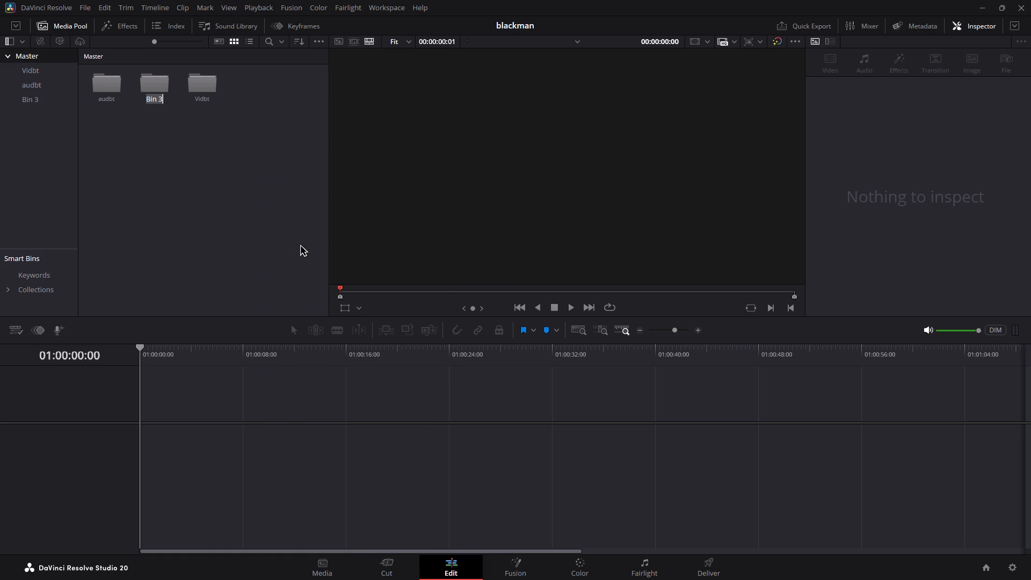
pyautogui.write('imgbt')
pyautogui.press('Return')
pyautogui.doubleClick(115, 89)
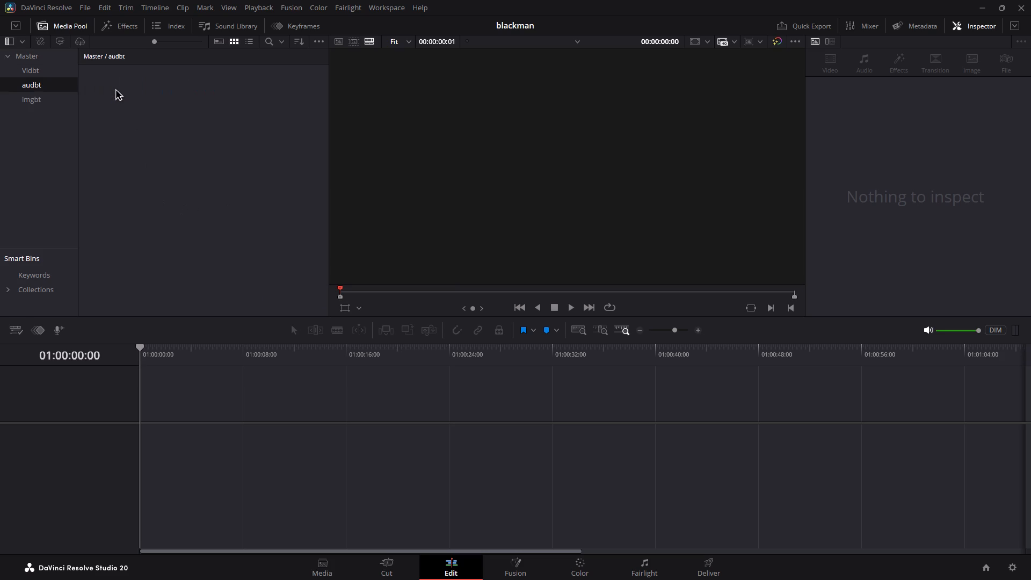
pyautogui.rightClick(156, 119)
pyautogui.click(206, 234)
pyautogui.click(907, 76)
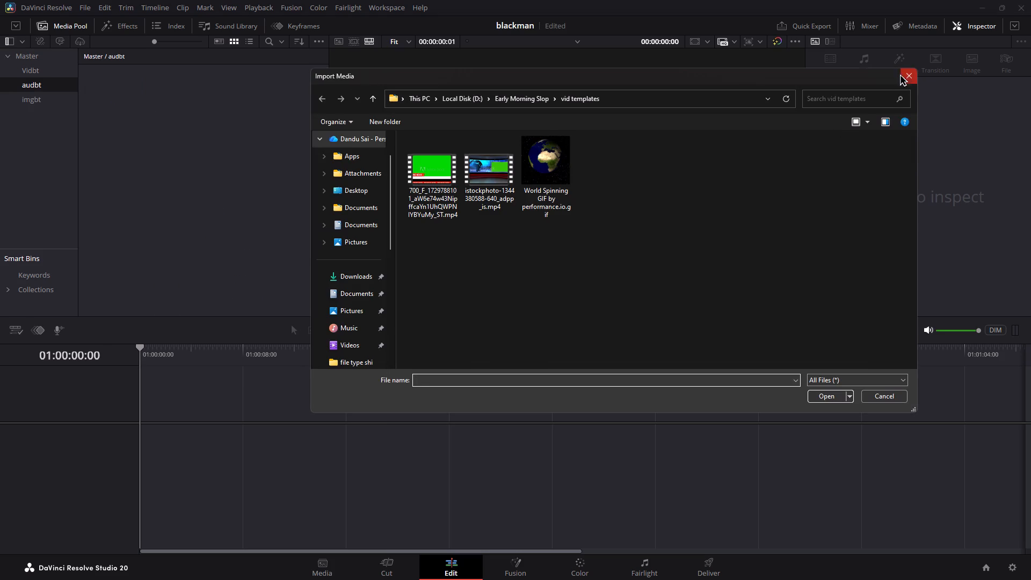
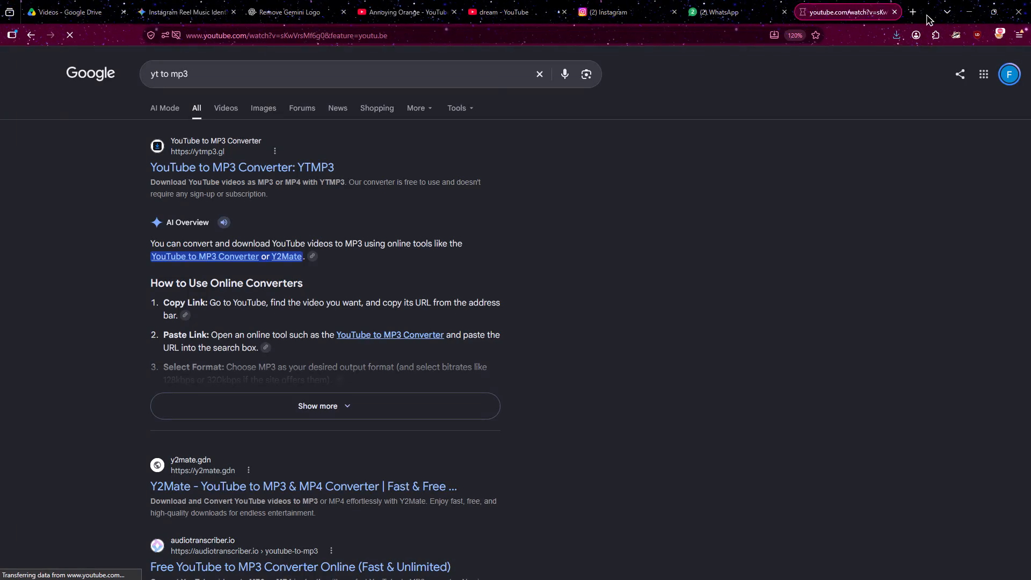
# Search the web for "youtube to mp3" in a new browser tab and open the Y2Mate converter at y2mate.gs.
pyautogui.click(914, 17)
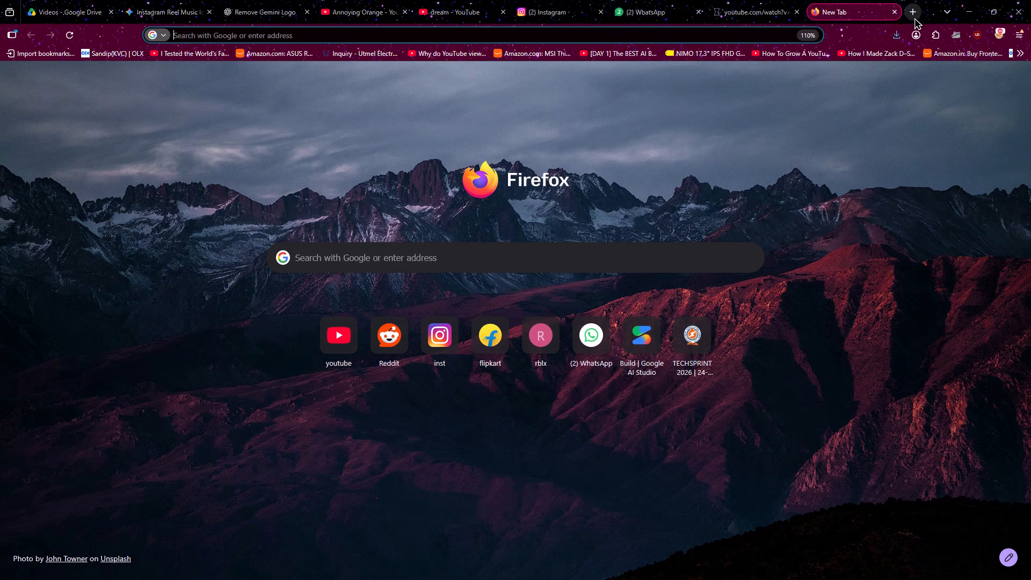
pyautogui.write('youtube to mp3')
pyautogui.press('Return')
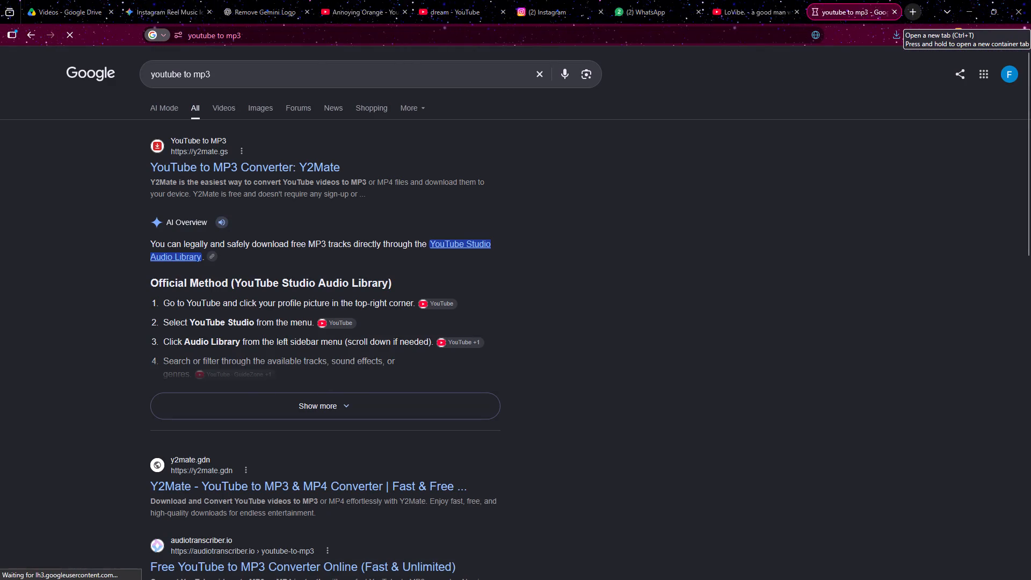
pyautogui.click(282, 163)
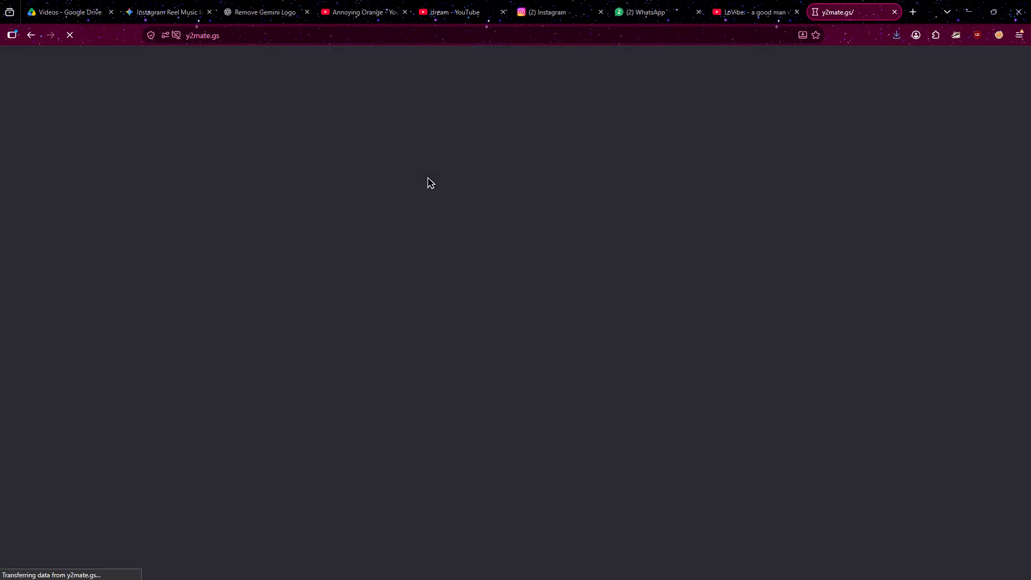
# Convert the copied YouTube link of "LoVibe. - a good man with a broken heart" to MP3.
pyautogui.click(471, 133)
pyautogui.hotkey('ctrl', 'v')
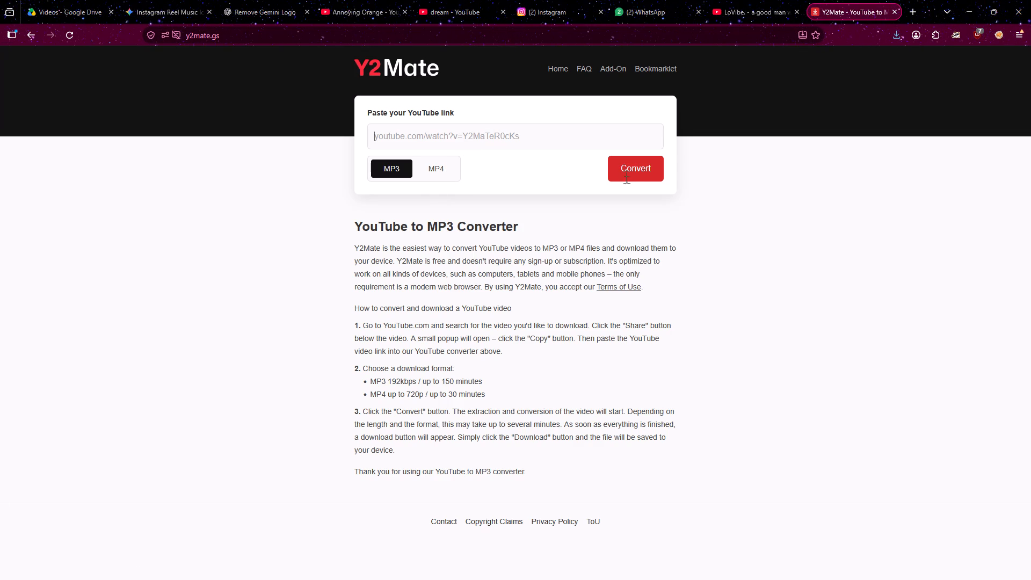
pyautogui.click(631, 173)
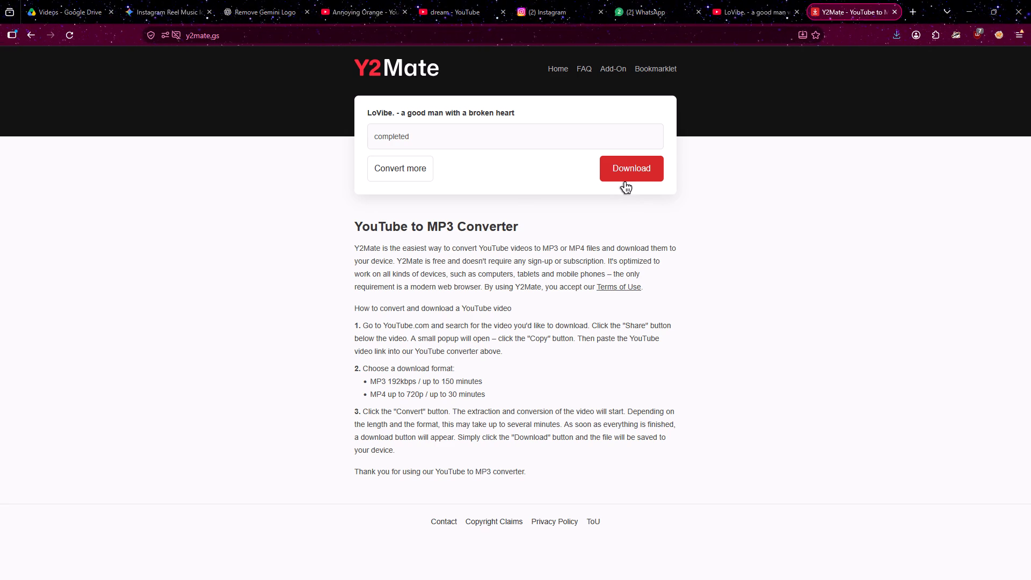
# Download the converted MP3 into the blacktag folder on drive D as "LoVibe. - a good man with a broken heart.mp3".
pyautogui.click(626, 177)
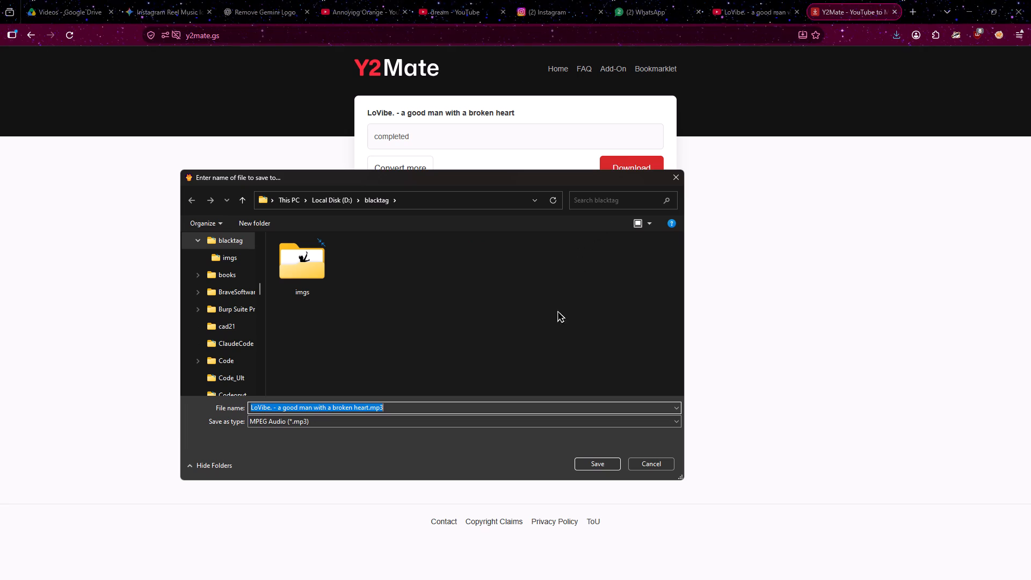
pyautogui.rightClick(441, 269)
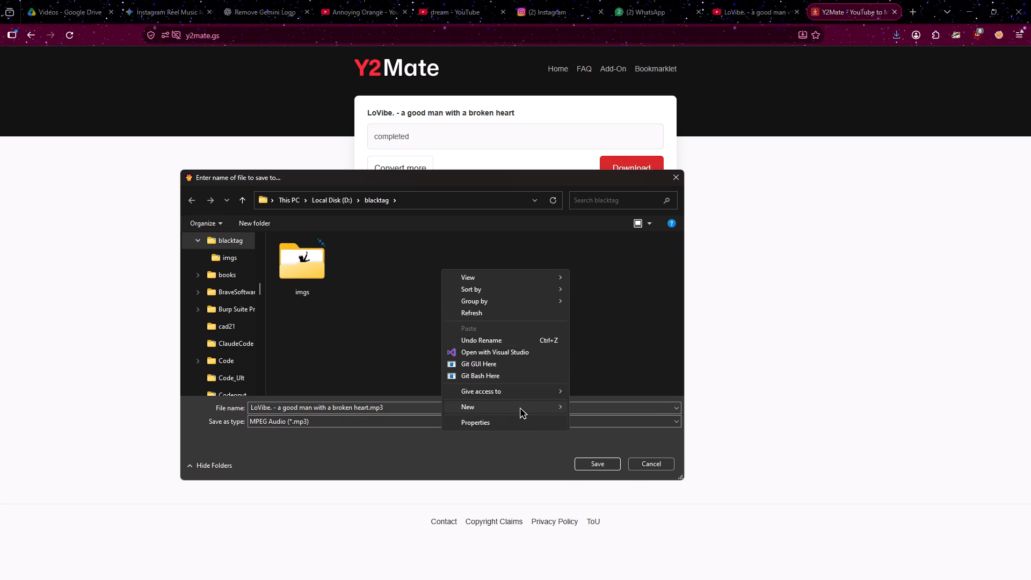
pyautogui.click(460, 452)
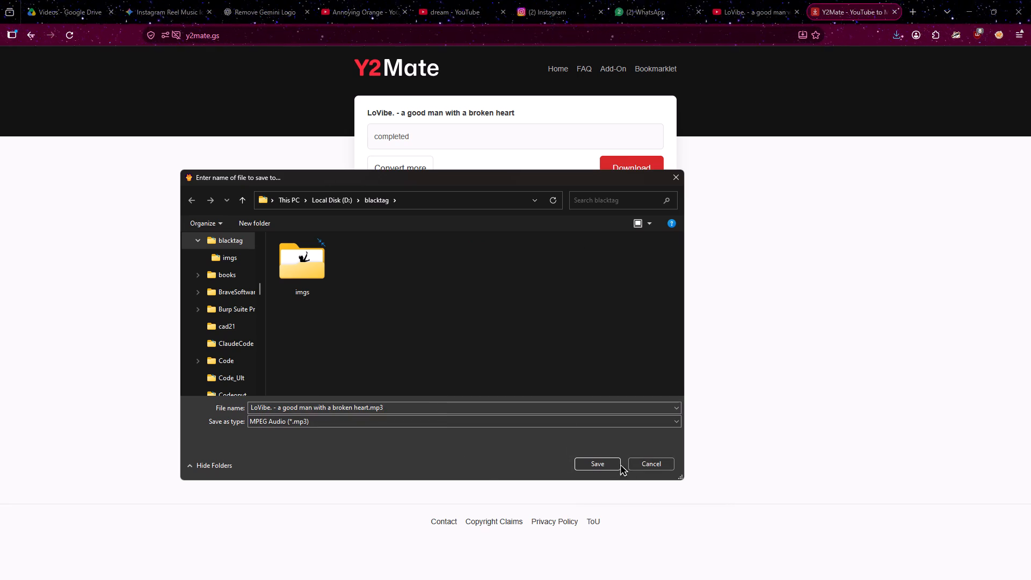
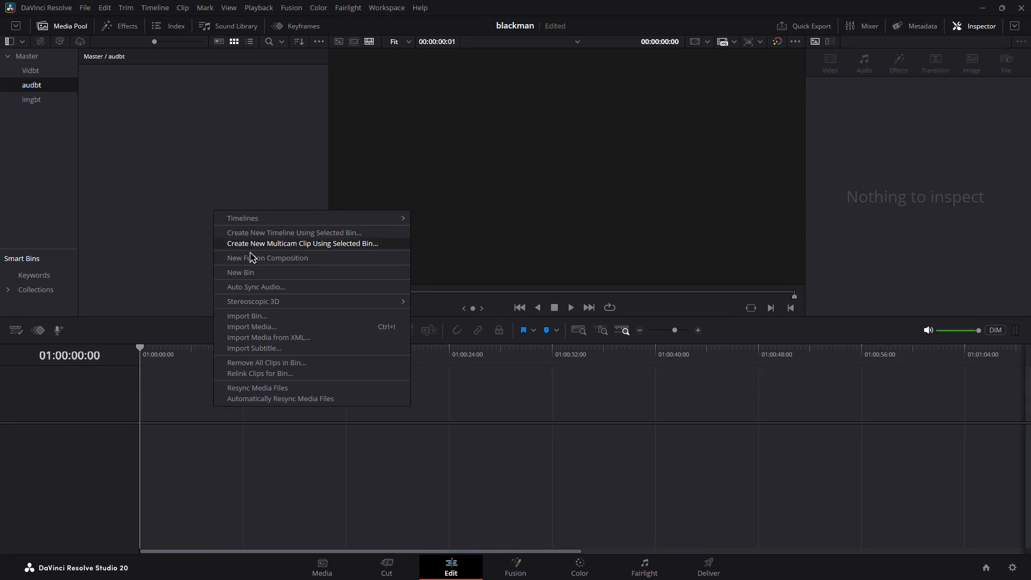
# Import "LoVibe. - a good man with a broken heart.mp3" from the blacktag folder on drive D into the audbt bin.
pyautogui.click(271, 327)
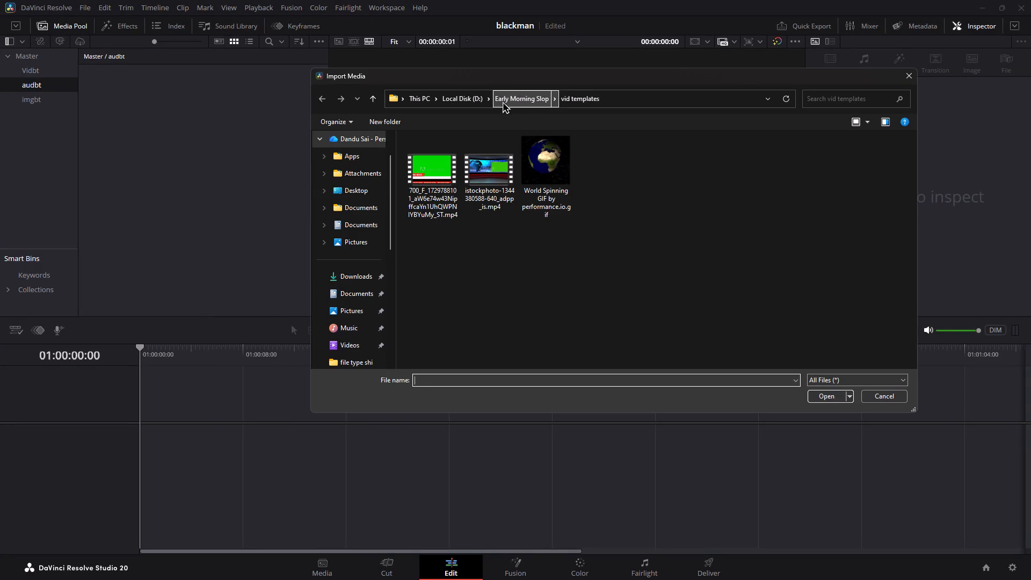
pyautogui.click(453, 103)
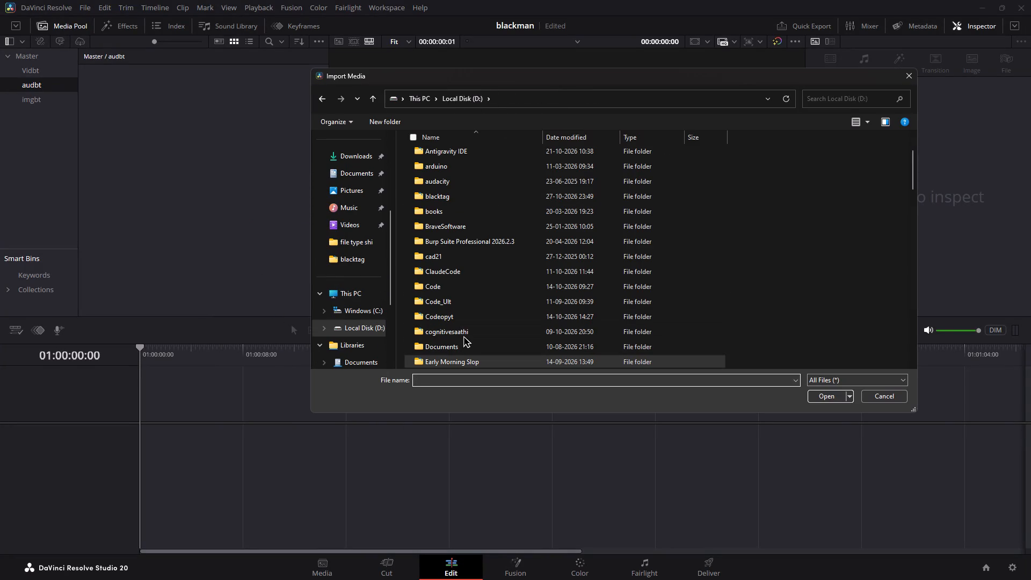
pyautogui.doubleClick(453, 194)
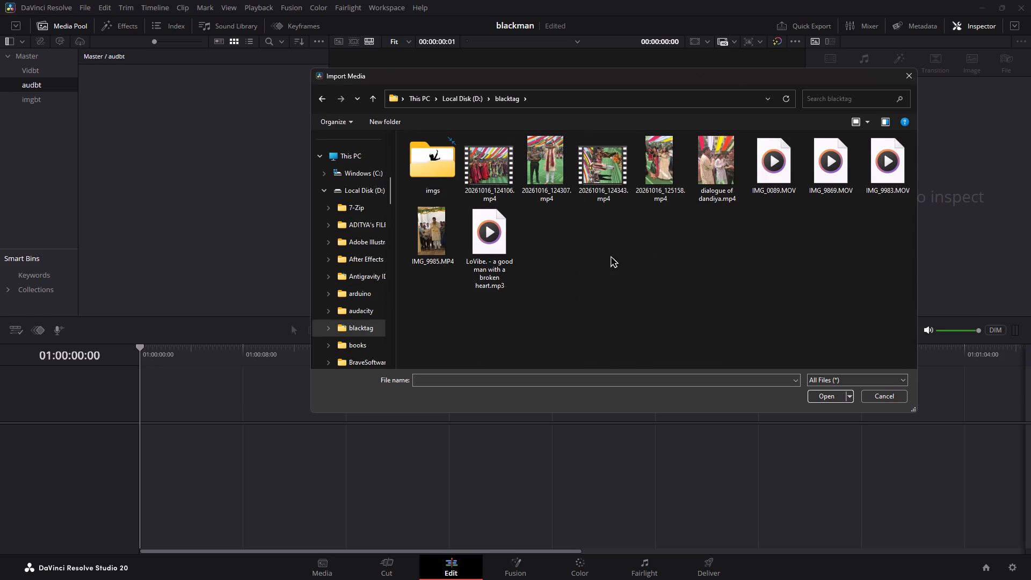
pyautogui.click(495, 236)
pyautogui.click(829, 396)
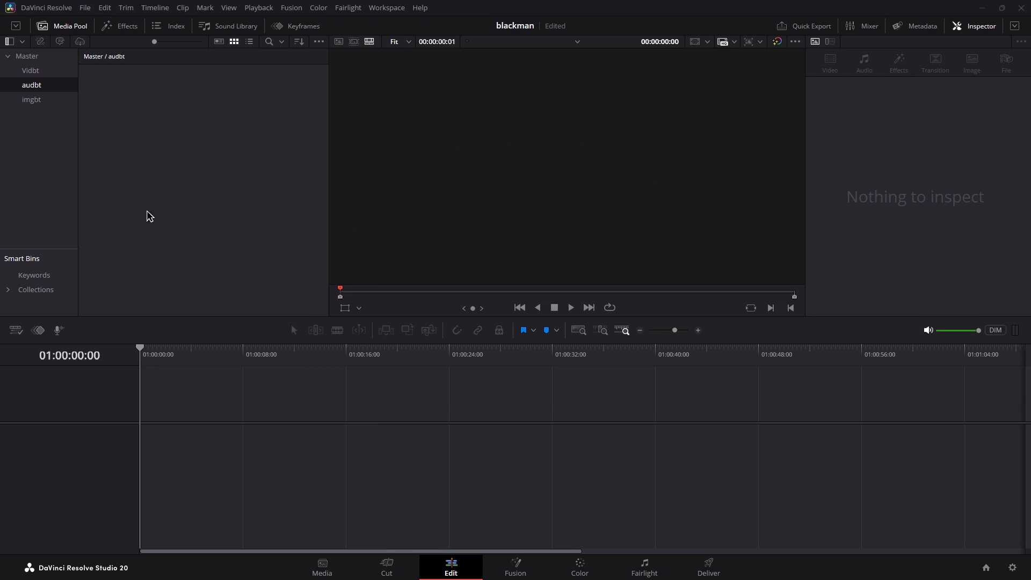
# Import all nine MP4 and MOV video clips from the blacktag folder into the Vidbt bin.
pyautogui.click(43, 102)
pyautogui.rightClick(197, 180)
pyautogui.click(27, 70)
pyautogui.rightClick(235, 183)
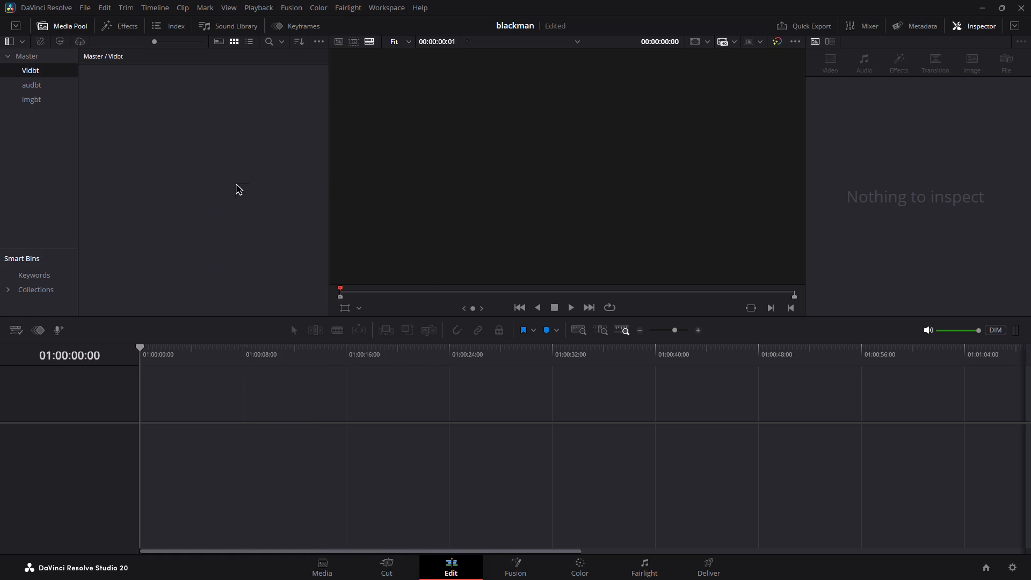
pyautogui.click(303, 297)
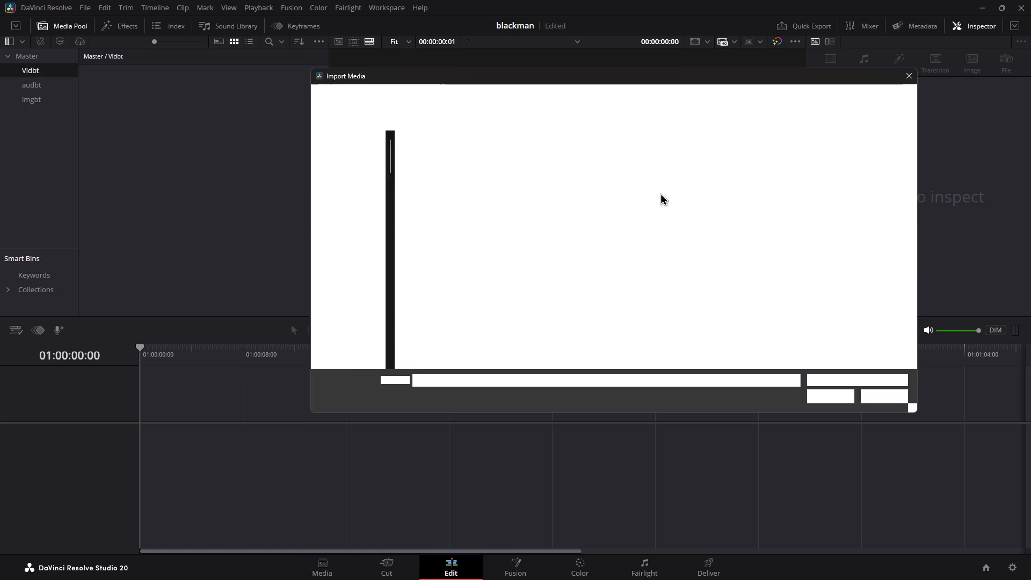
pyautogui.keyDown('ctrl'); pyautogui.click(438, 239); pyautogui.keyUp('ctrl')
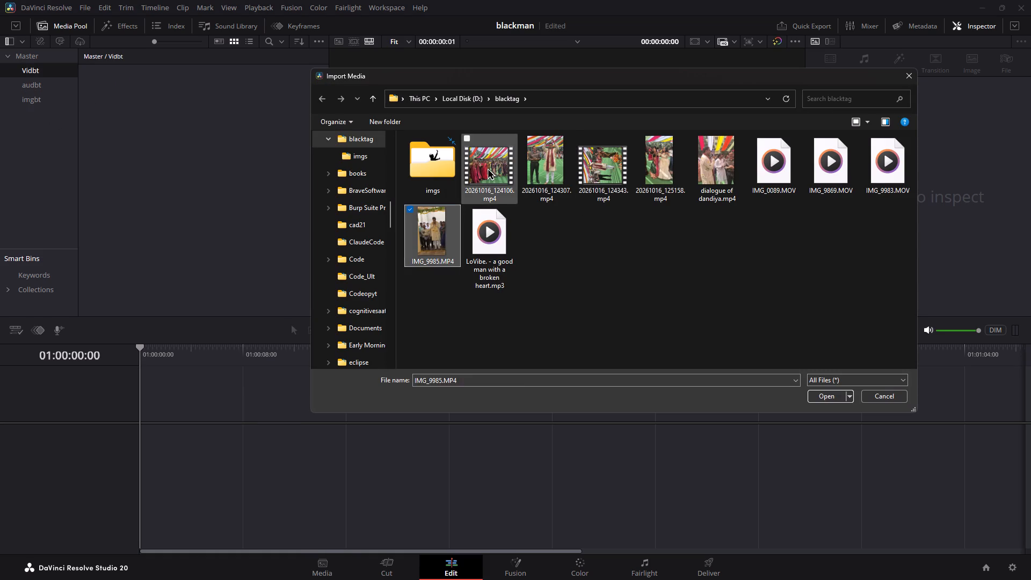
pyautogui.keyDown('ctrl'); pyautogui.click(487, 168); pyautogui.keyUp('ctrl')
pyautogui.keyDown('ctrl'); pyautogui.click(540, 166); pyautogui.keyUp('ctrl')
pyautogui.keyDown('ctrl'); pyautogui.click(602, 168); pyautogui.keyUp('ctrl')
pyautogui.keyDown('ctrl'); pyautogui.click(667, 171); pyautogui.keyUp('ctrl')
pyautogui.keyDown('ctrl'); pyautogui.click(716, 168); pyautogui.keyUp('ctrl')
pyautogui.keyDown('ctrl'); pyautogui.click(756, 166); pyautogui.keyUp('ctrl')
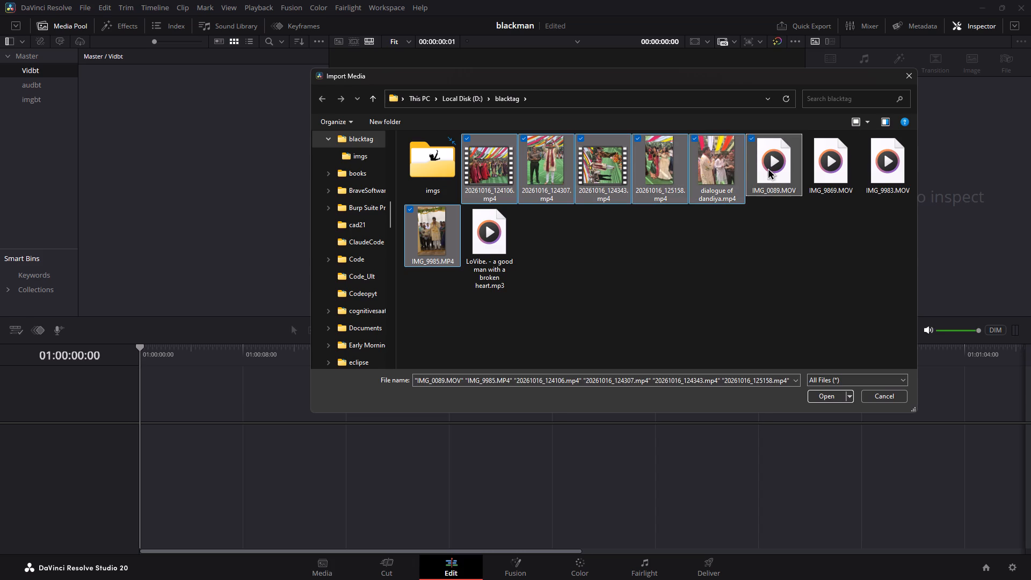
pyautogui.keyDown('ctrl'); pyautogui.click(819, 171); pyautogui.keyUp('ctrl')
pyautogui.keyDown('ctrl'); pyautogui.click(879, 171); pyautogui.keyUp('ctrl')
pyautogui.click(819, 396)
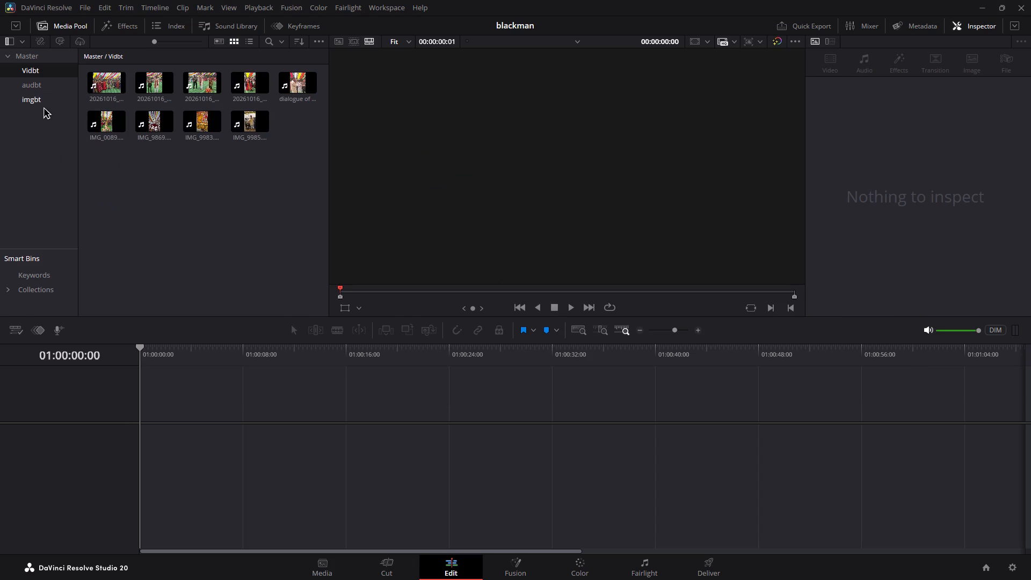
# Import Untitled.jpeg from the blacktag folder's imgs subfolder into the imgbt bin.
pyautogui.click(43, 102)
pyautogui.rightClick(162, 172)
pyautogui.click(219, 287)
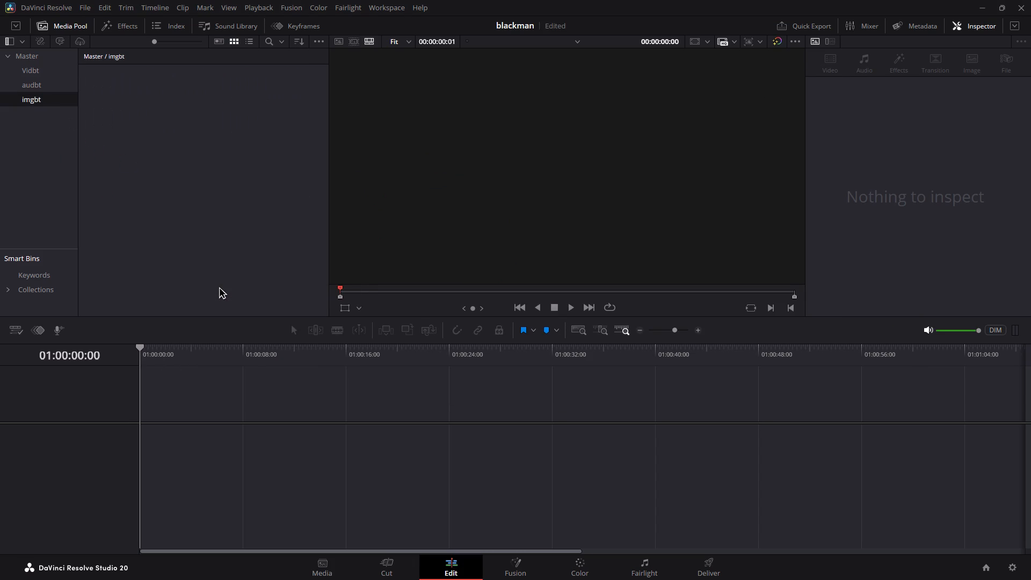
pyautogui.doubleClick(421, 162)
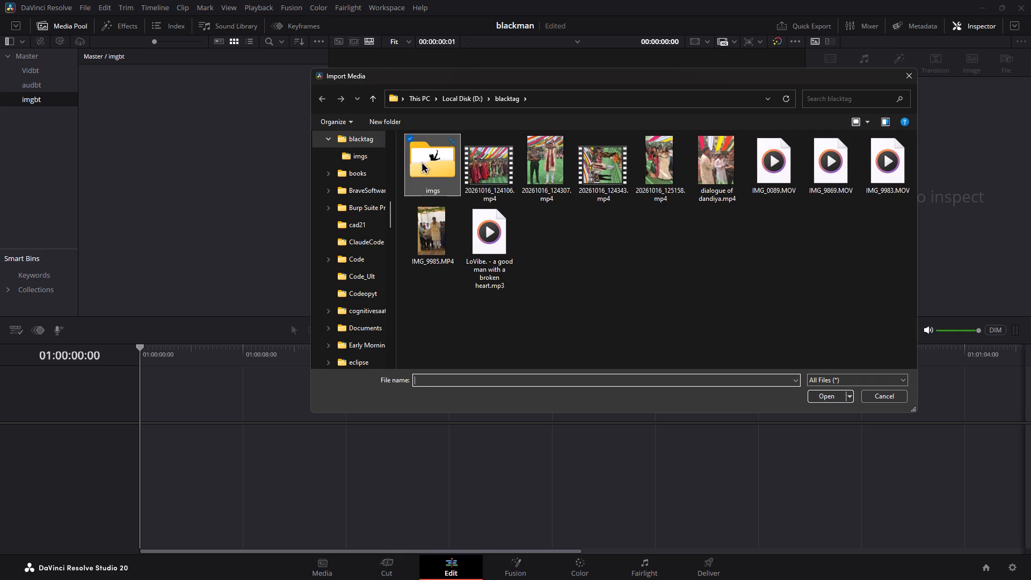
pyautogui.click(426, 179)
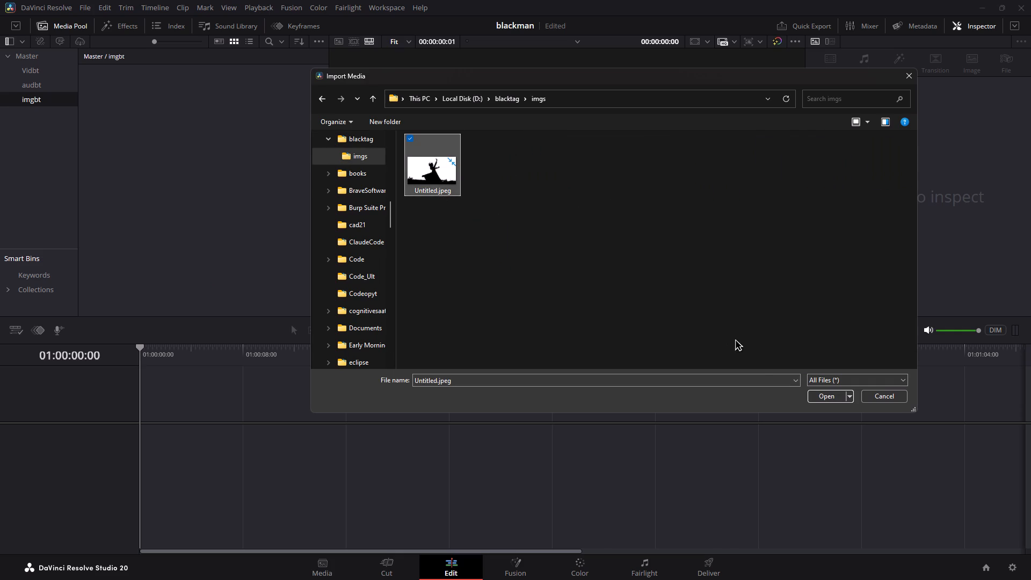
pyautogui.click(825, 400)
# Place Untitled.jpeg on video track V1 at 01:00:00:00 of a new timeline.
pyautogui.moveTo(108, 85); pyautogui.dragTo(126, 135)
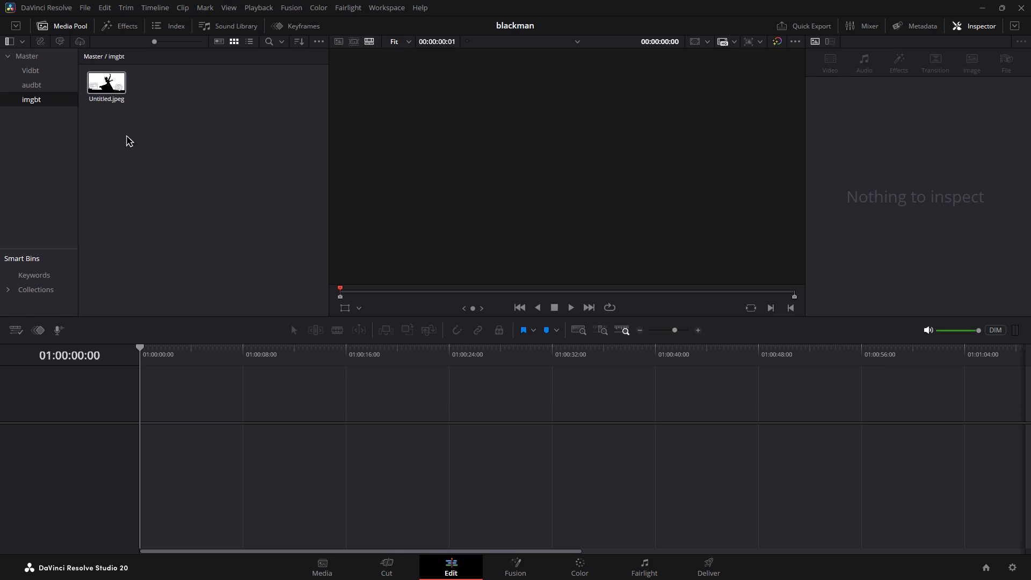
pyautogui.moveTo(126, 135); pyautogui.dragTo(166, 437)
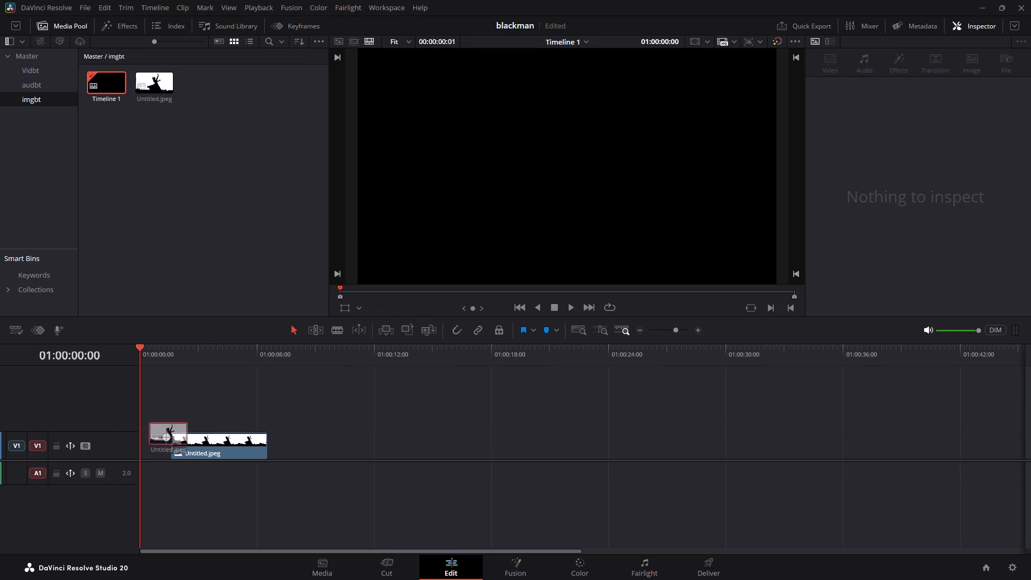
pyautogui.moveTo(166, 437); pyautogui.dragTo(130, 441)
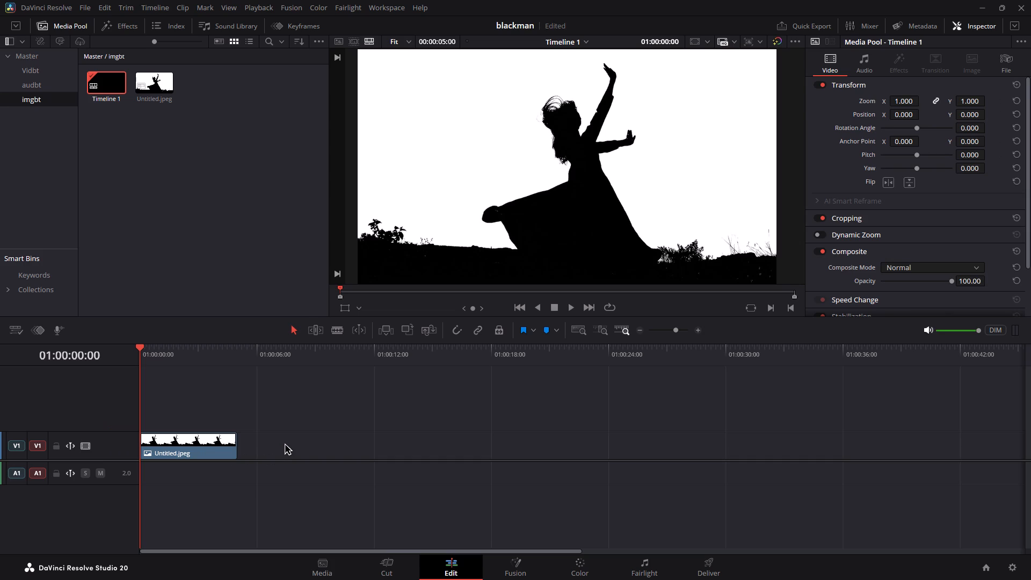
# Examine the Untitled.jpeg silhouette image in the timeline viewer.
pyautogui.click(720, 183)
pyautogui.scroll(10, 717, 183)
pyautogui.scroll(-3, 721, 214)
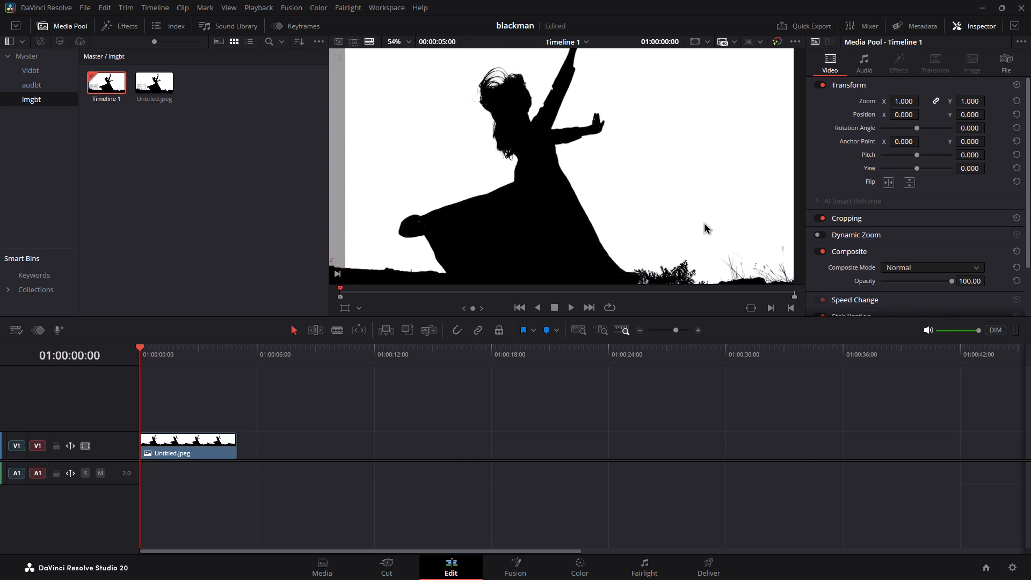
pyautogui.scroll(-11, 703, 222)
pyautogui.scroll(1, 567, 207)
pyautogui.scroll(-7, 567, 207)
pyautogui.scroll(1, 571, 205)
pyautogui.moveTo(571, 205); pyautogui.dragTo(593, 172, button='middle')
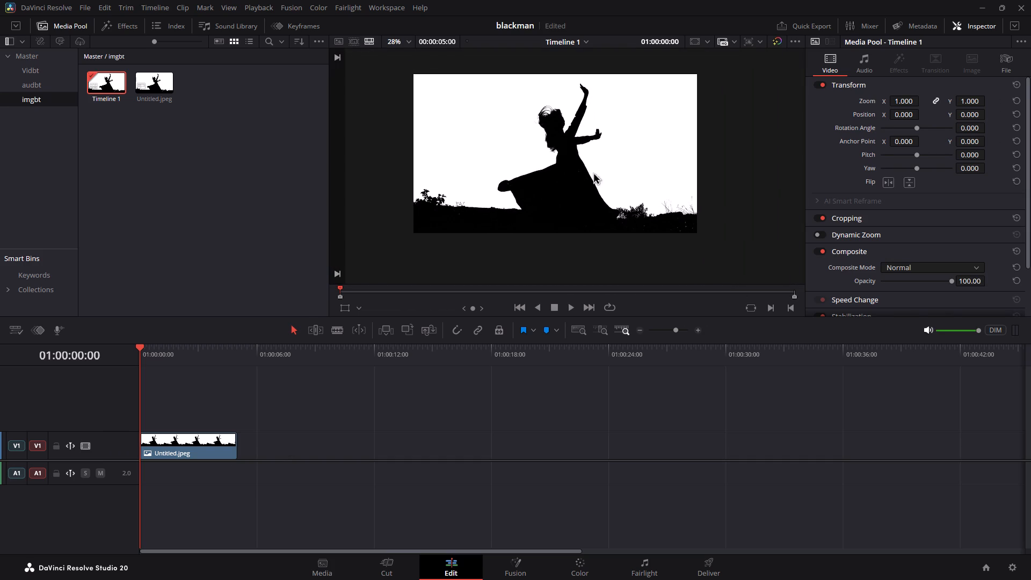
pyautogui.moveTo(593, 172); pyautogui.dragTo(590, 180, button='middle')
pyautogui.scroll(7, 590, 180)
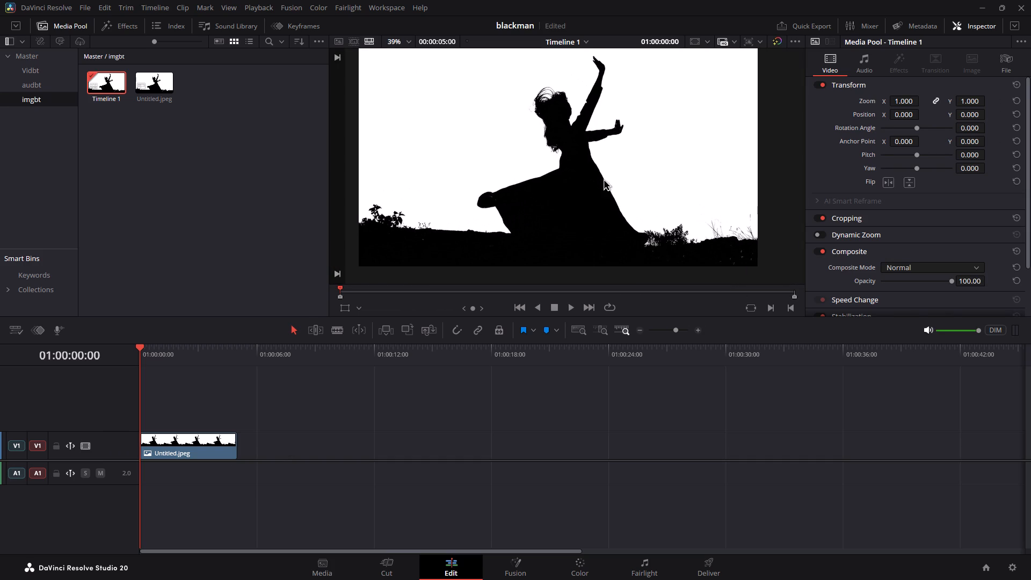
pyautogui.moveTo(603, 179); pyautogui.dragTo(616, 198, button='middle')
# Extend the Untitled.jpeg clip on V1 to about 9 seconds.
pyautogui.moveTo(235, 448); pyautogui.dragTo(315, 450)
# Place the LoVibe music from the audbt bin on audio track A1 at the timeline start.
pyautogui.click(37, 84)
pyautogui.moveTo(116, 82); pyautogui.dragTo(195, 446)
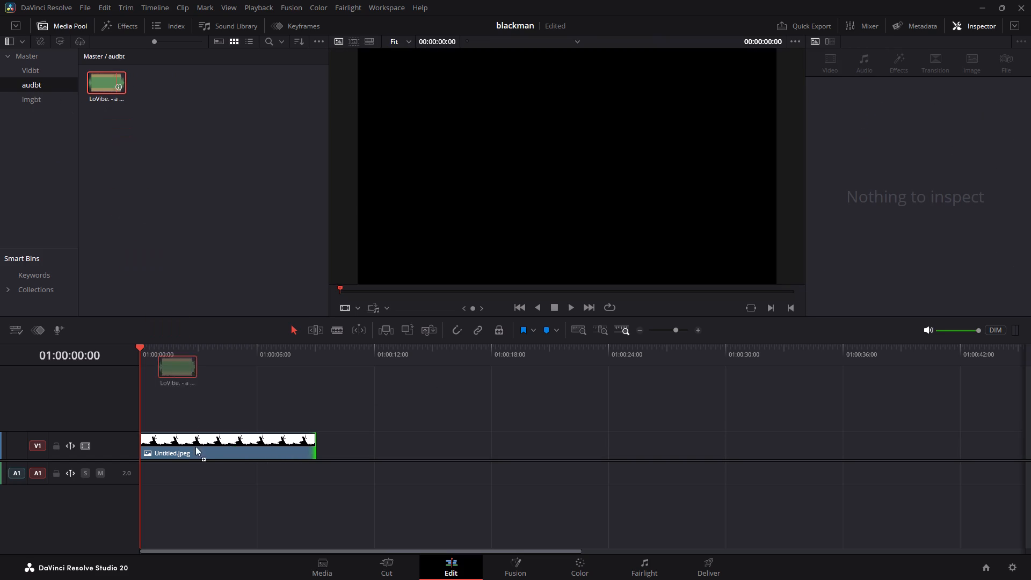
pyautogui.moveTo(195, 446); pyautogui.dragTo(130, 470)
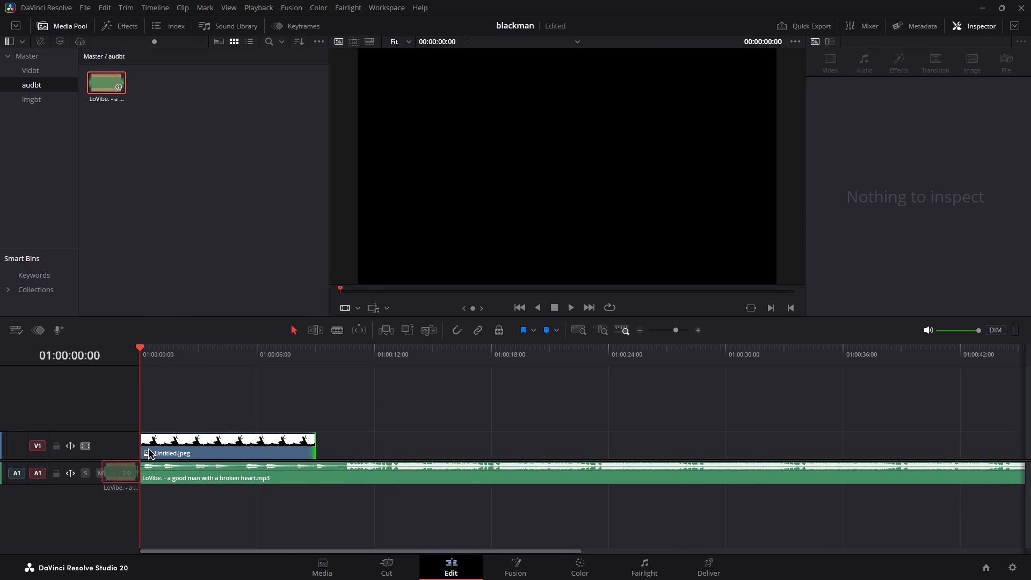
# Play the timeline, split the music clip about 5 seconds in, and ripple-delete its opening segment.
pyautogui.press('space')
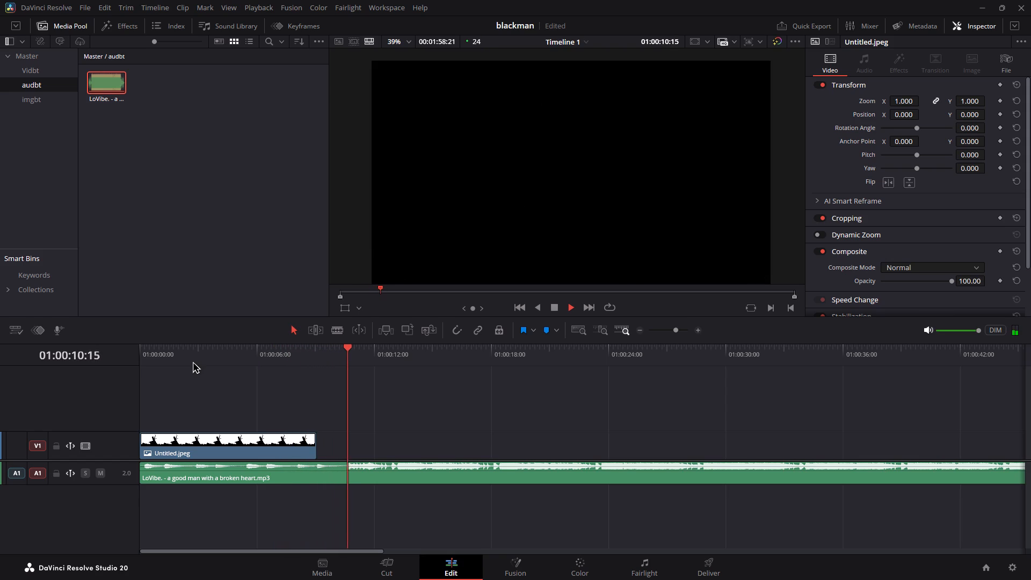
pyautogui.press('space')
pyautogui.click(334, 332)
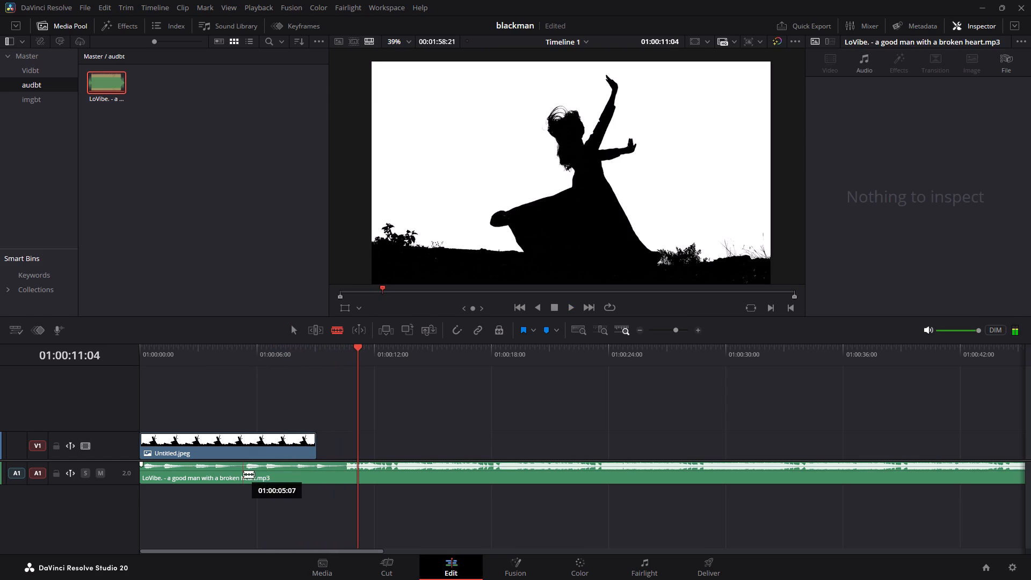
pyautogui.click(245, 474)
pyautogui.moveTo(227, 498); pyautogui.dragTo(219, 491)
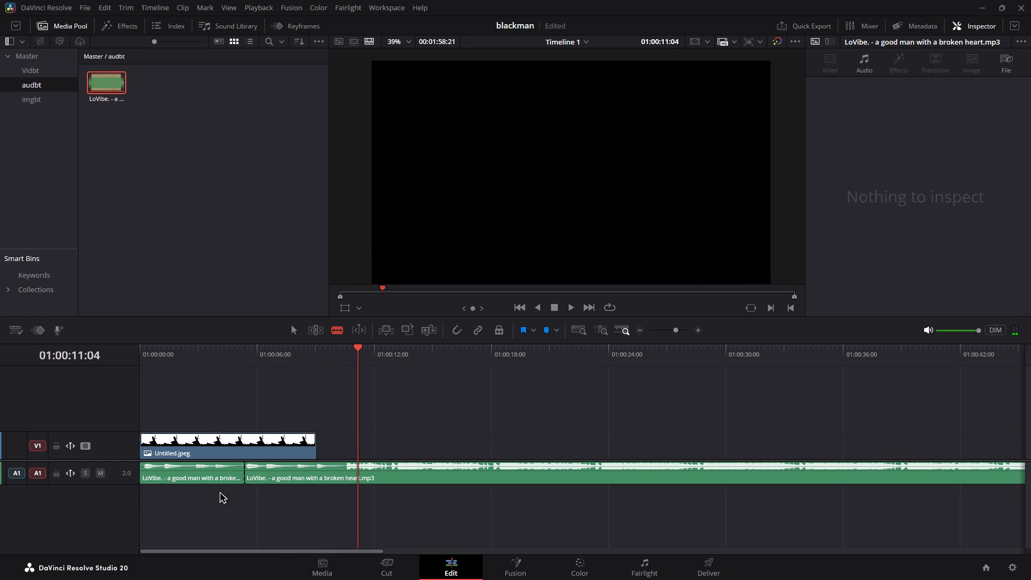
pyautogui.moveTo(219, 491); pyautogui.dragTo(200, 474)
pyautogui.press('q')
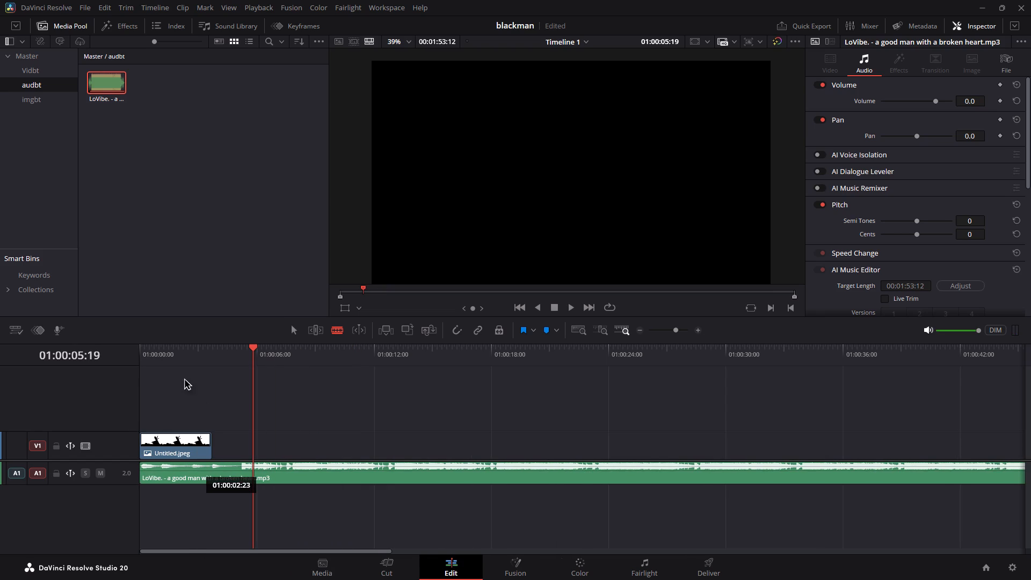
# Play the timeline from the start to review the trimmed music.
pyautogui.click(294, 328)
pyautogui.click(149, 350)
pyautogui.moveTo(148, 350); pyautogui.dragTo(141, 350)
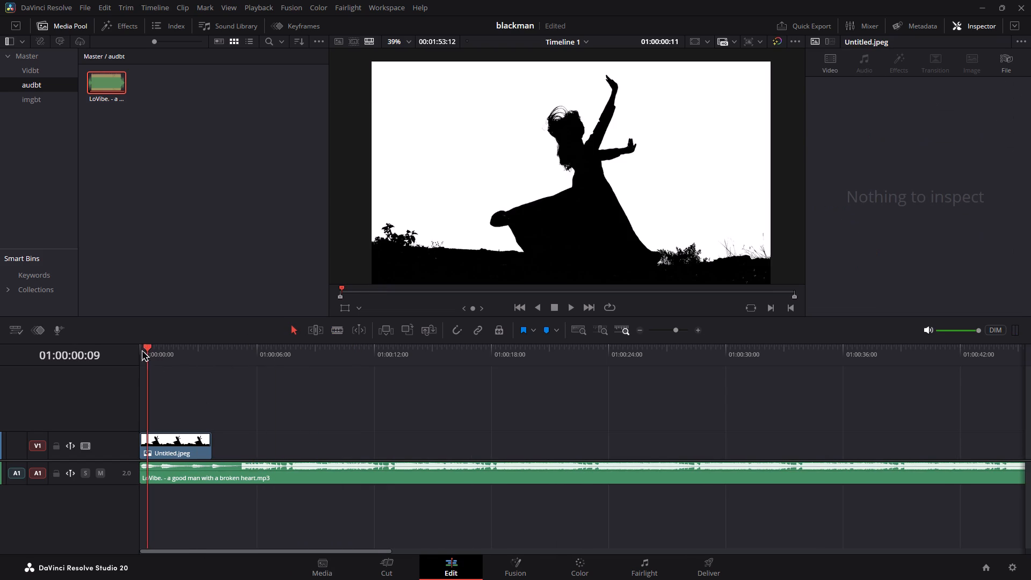
pyautogui.moveTo(141, 350); pyautogui.dragTo(132, 350)
pyautogui.moveTo(142, 347); pyautogui.dragTo(128, 350)
pyautogui.press('space')
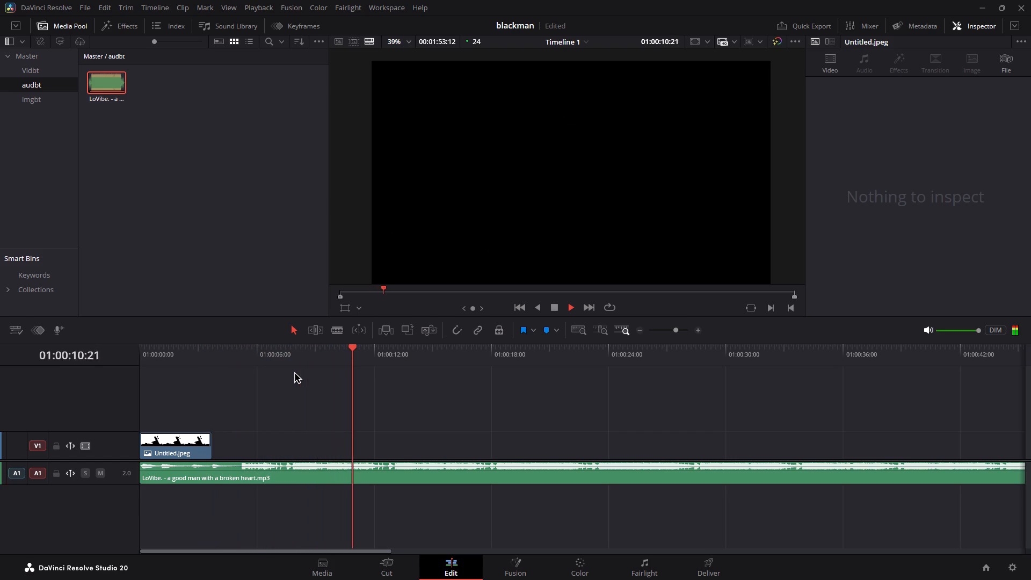
pyautogui.press('space')
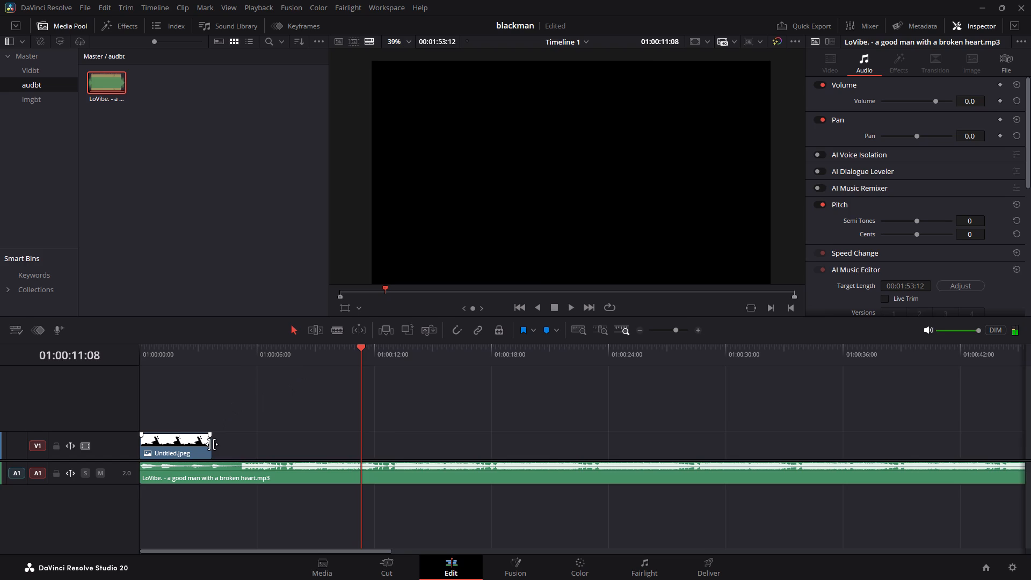
# Extend the Untitled.jpeg clip on V1 to about 26 seconds.
pyautogui.moveTo(212, 444); pyautogui.dragTo(649, 469)
pyautogui.moveTo(171, 366); pyautogui.dragTo(99, 363)
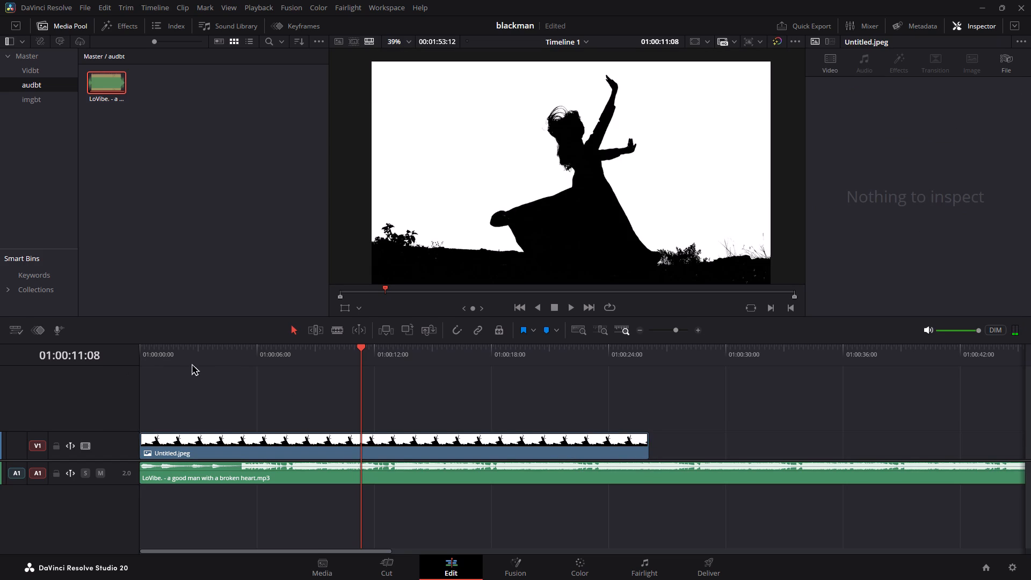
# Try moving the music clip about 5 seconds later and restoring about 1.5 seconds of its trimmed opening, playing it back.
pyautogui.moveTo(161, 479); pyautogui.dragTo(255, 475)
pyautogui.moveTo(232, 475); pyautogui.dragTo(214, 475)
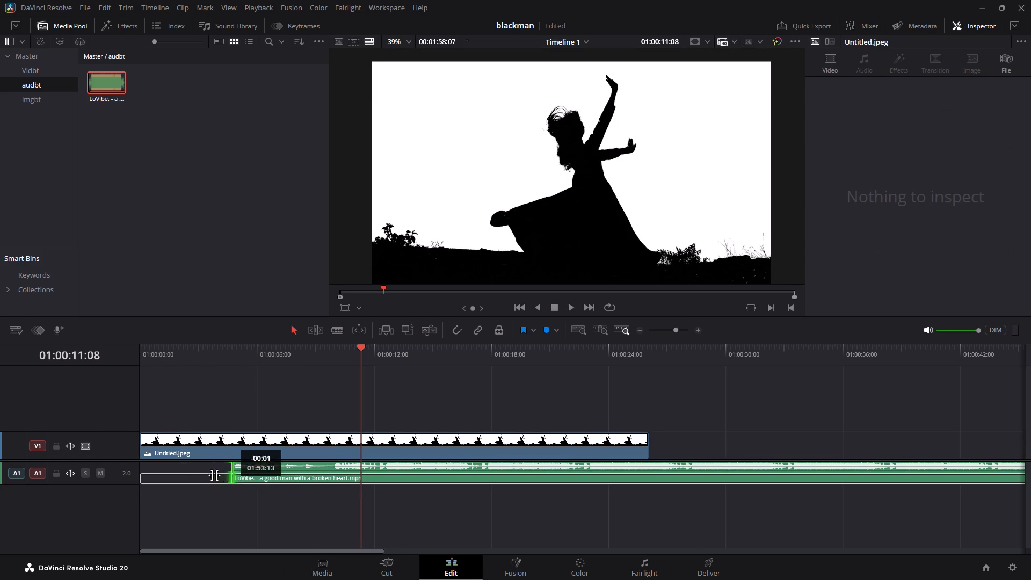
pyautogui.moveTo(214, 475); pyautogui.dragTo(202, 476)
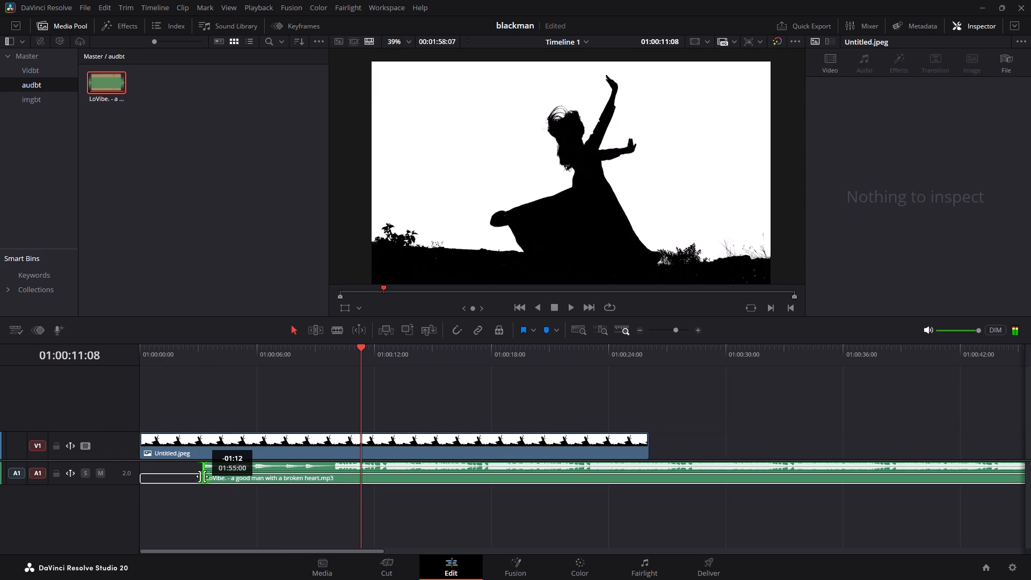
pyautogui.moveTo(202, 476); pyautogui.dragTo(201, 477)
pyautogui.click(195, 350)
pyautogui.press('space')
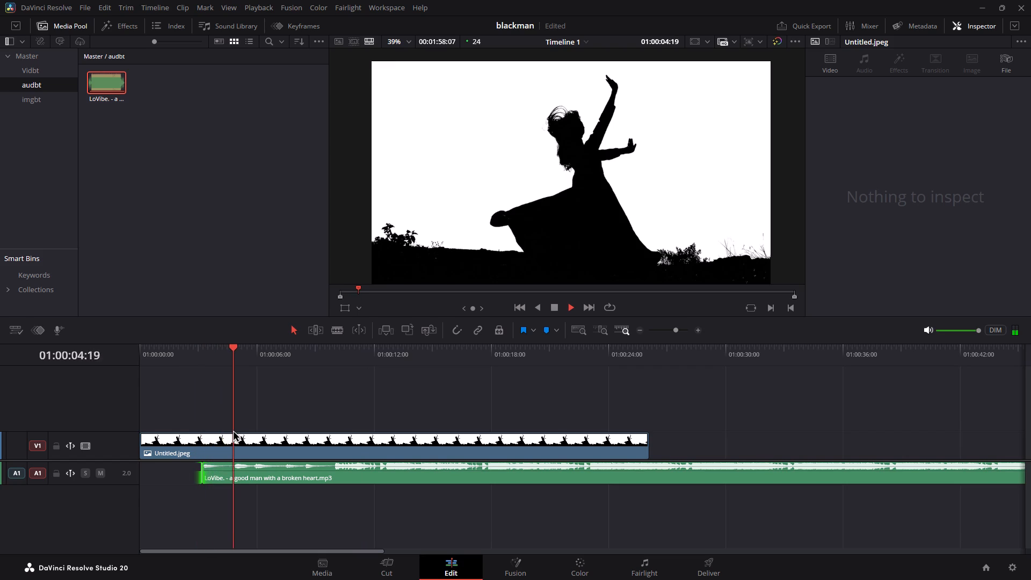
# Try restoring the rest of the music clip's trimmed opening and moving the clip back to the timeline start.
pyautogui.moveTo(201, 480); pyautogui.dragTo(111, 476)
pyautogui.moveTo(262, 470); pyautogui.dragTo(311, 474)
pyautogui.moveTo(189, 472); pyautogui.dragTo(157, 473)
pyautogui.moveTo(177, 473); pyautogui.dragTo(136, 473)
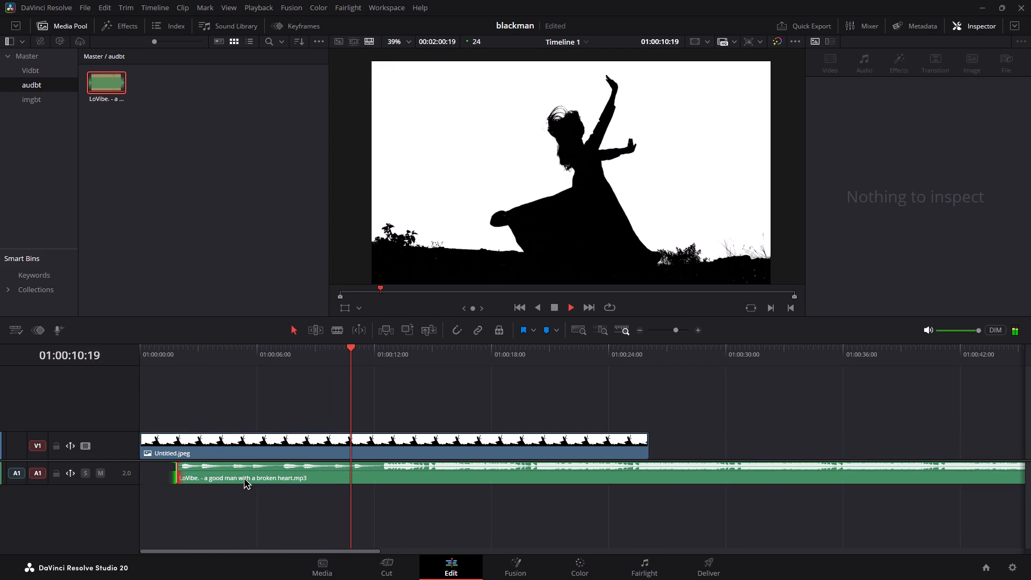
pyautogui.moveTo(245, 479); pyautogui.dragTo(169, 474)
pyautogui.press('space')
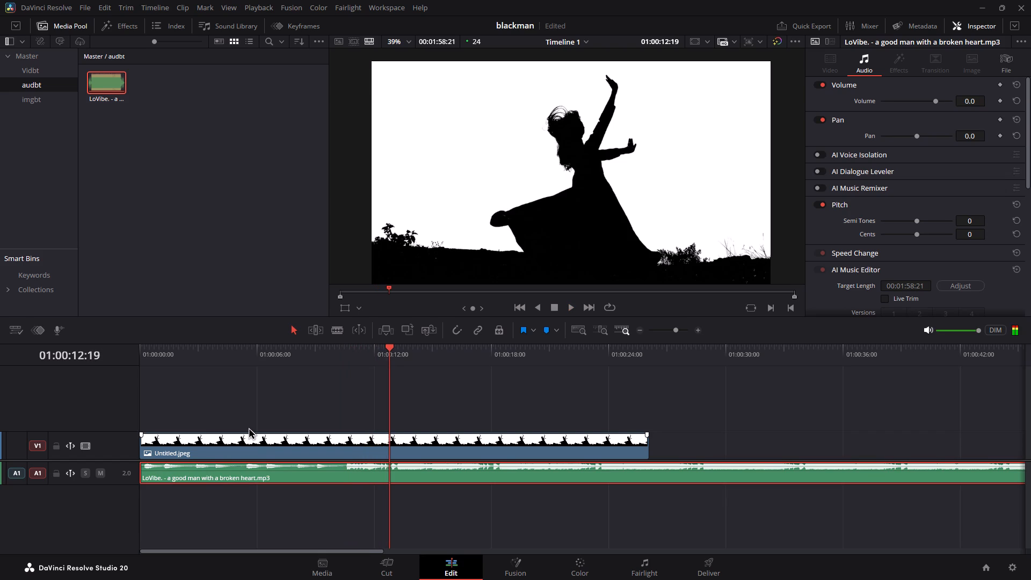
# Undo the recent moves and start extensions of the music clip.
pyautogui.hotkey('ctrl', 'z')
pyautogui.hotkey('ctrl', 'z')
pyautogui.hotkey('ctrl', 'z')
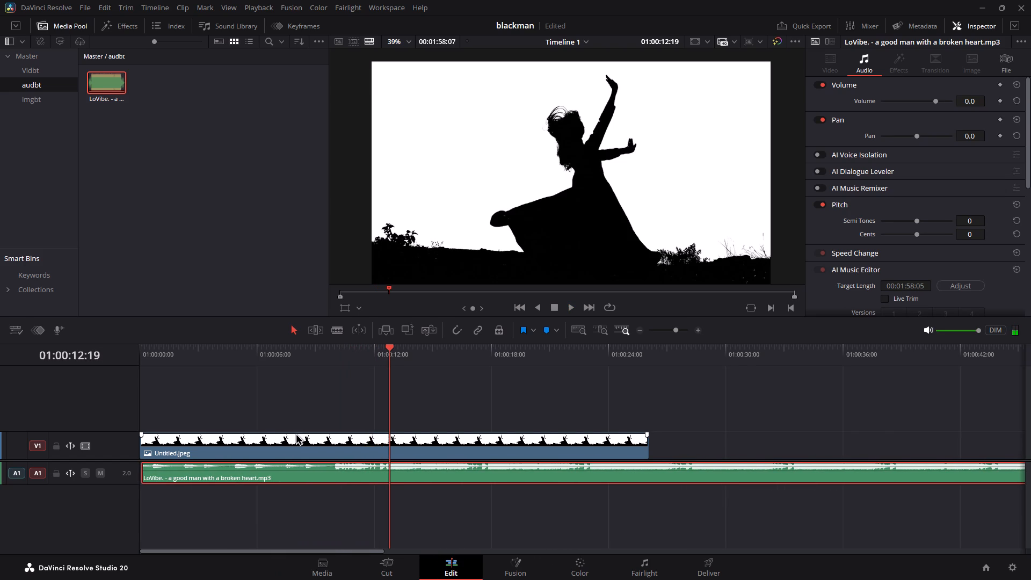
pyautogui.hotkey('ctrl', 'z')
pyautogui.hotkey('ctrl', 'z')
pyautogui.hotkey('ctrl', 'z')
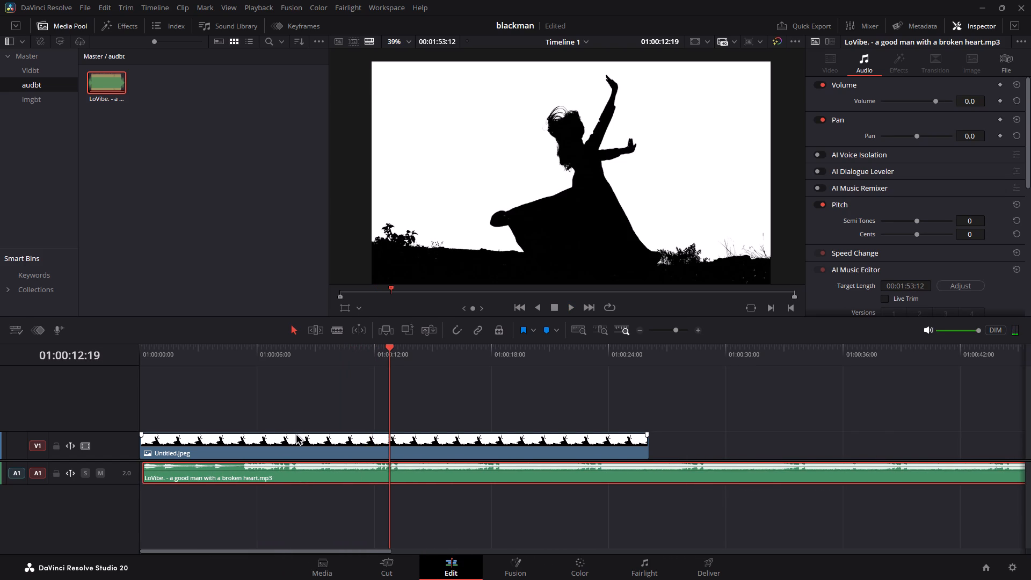
# Return the playhead to the timeline start at 01:00:00:00.
pyautogui.click(283, 377)
pyautogui.moveTo(246, 352); pyautogui.dragTo(157, 351)
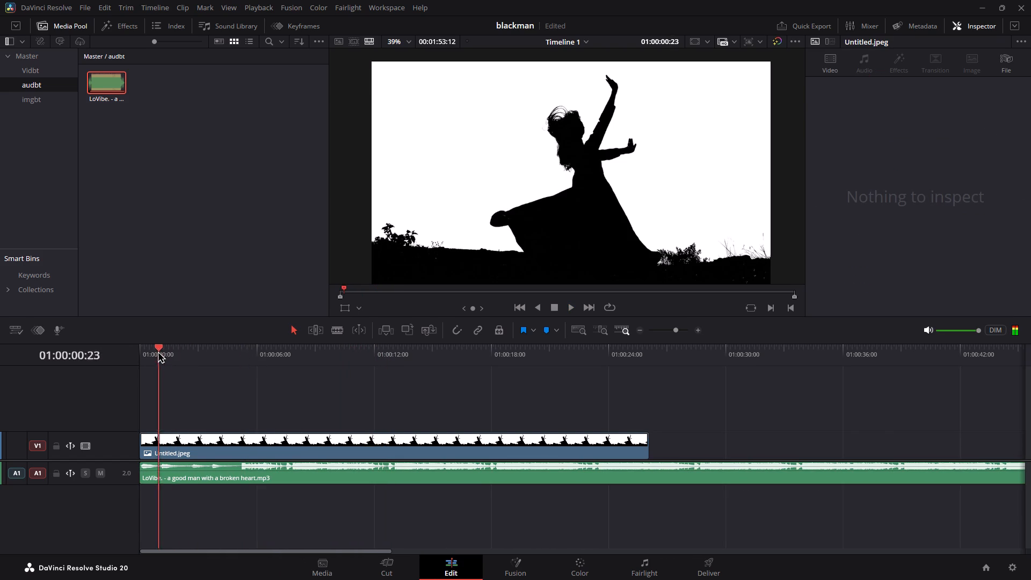
pyautogui.moveTo(157, 351); pyautogui.dragTo(113, 354)
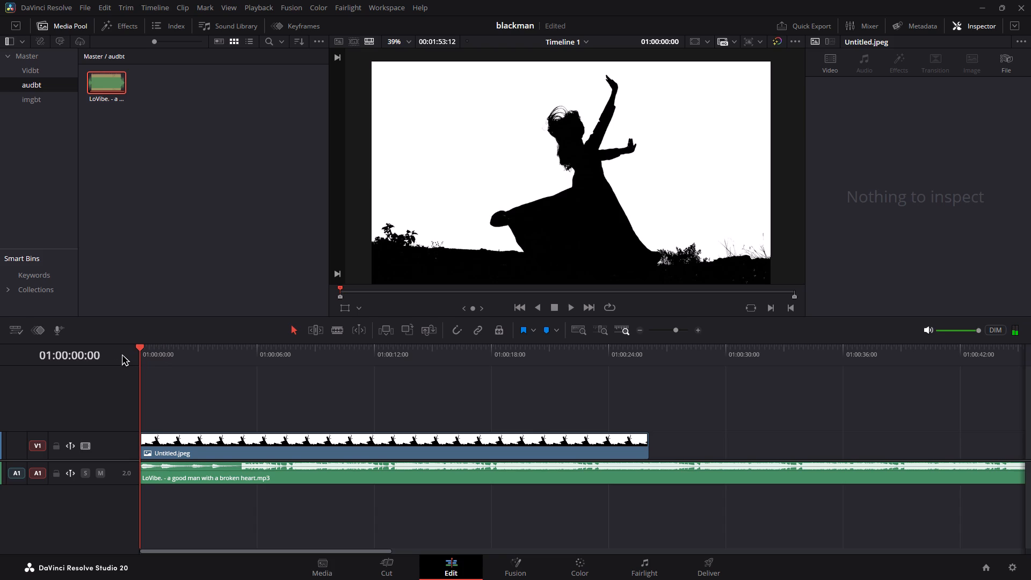
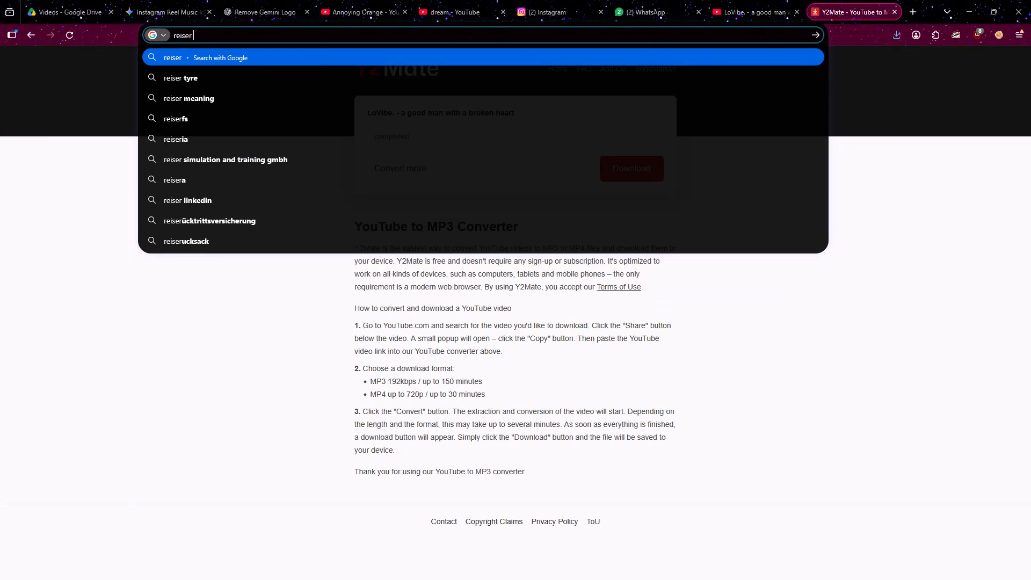
# Search the web for "reiser sound effect" in Firefox and open Pixabay's riser sound effects page.
pyautogui.press('Return')
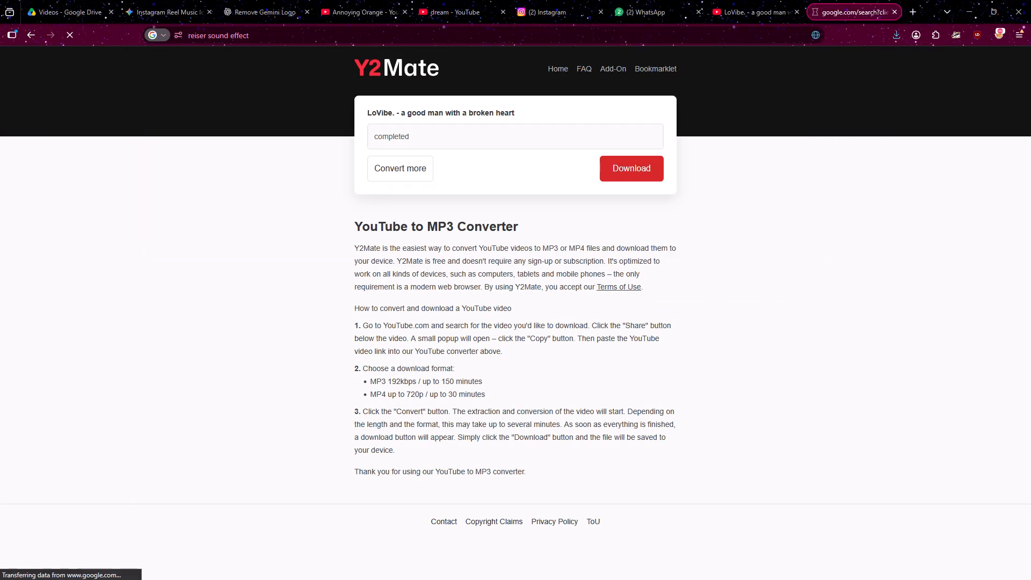
pyautogui.click(233, 205)
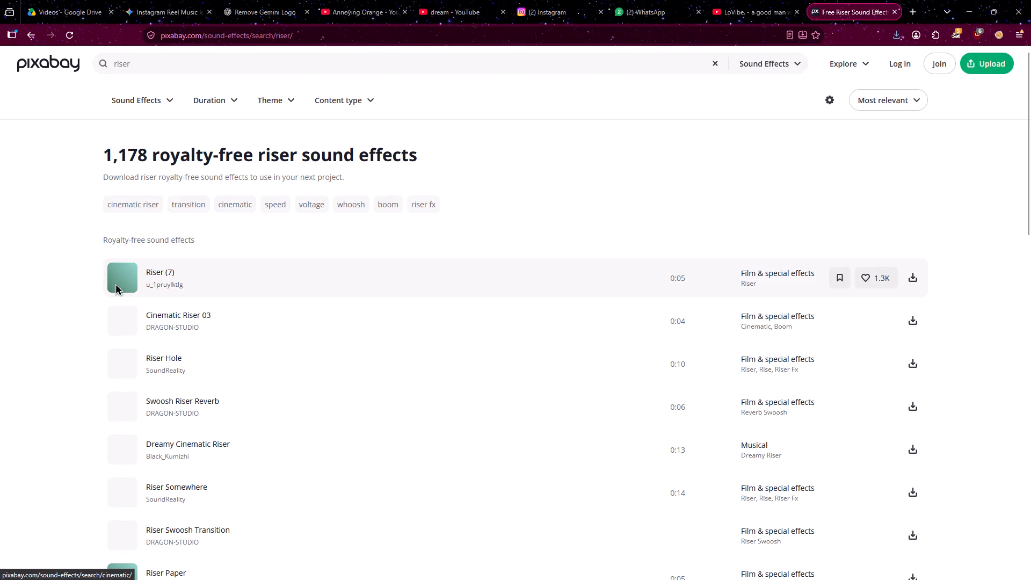
# Preview the Riser (7), Riser Hole and Cinematic Riser 03 sound effects on Pixabay.
pyautogui.click(115, 278)
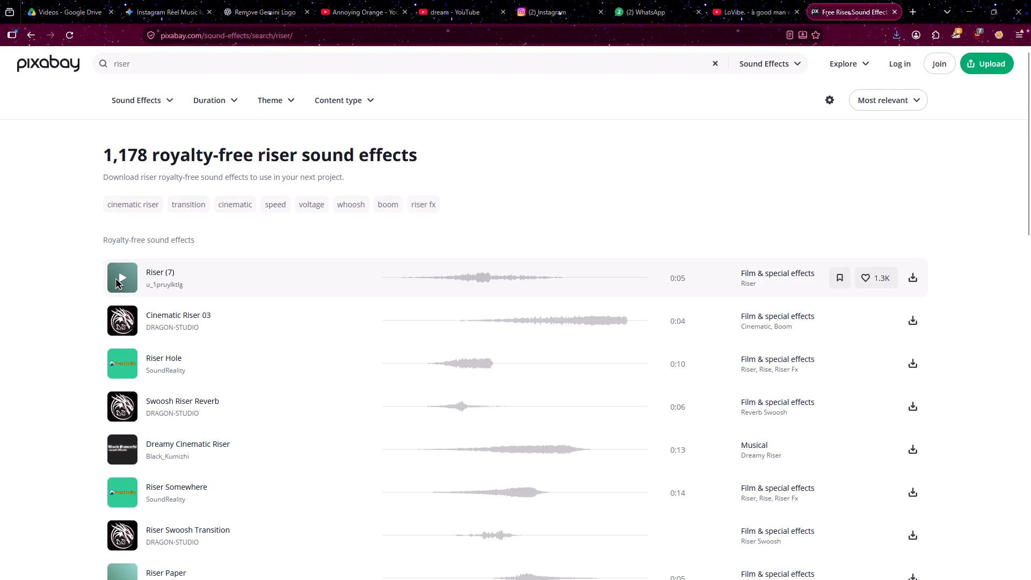
pyautogui.click(119, 277)
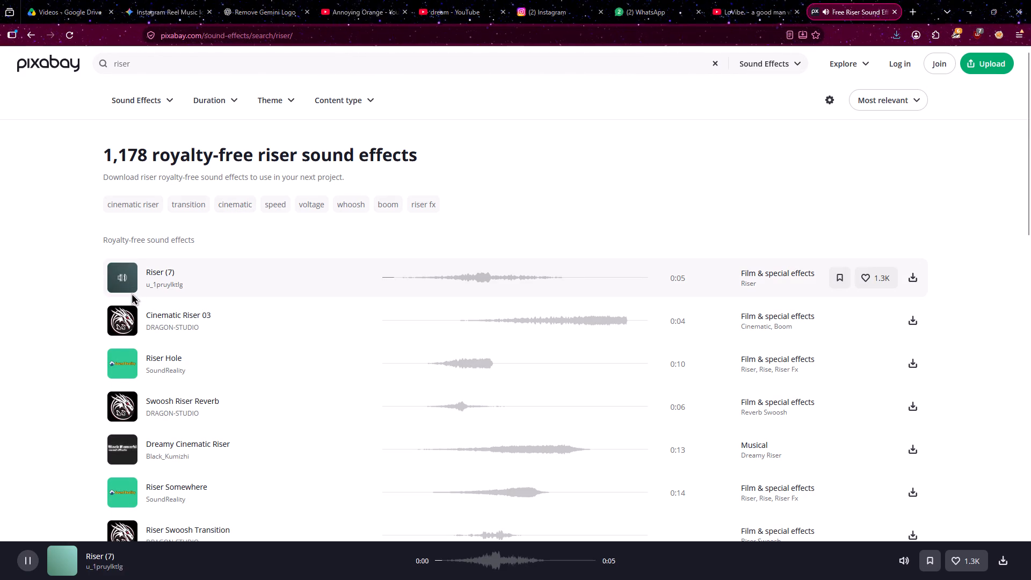
pyautogui.click(122, 365)
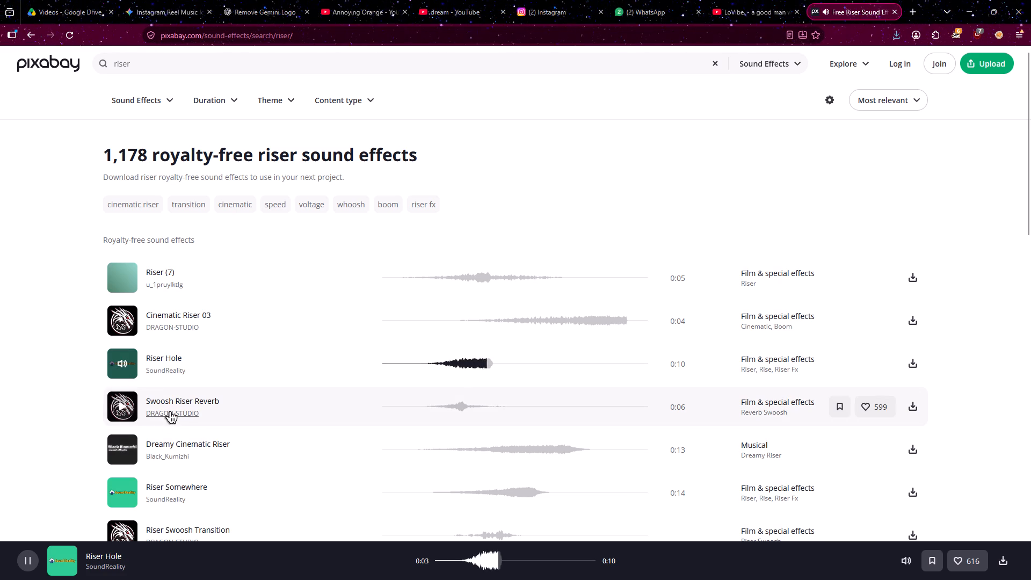
pyautogui.click(128, 323)
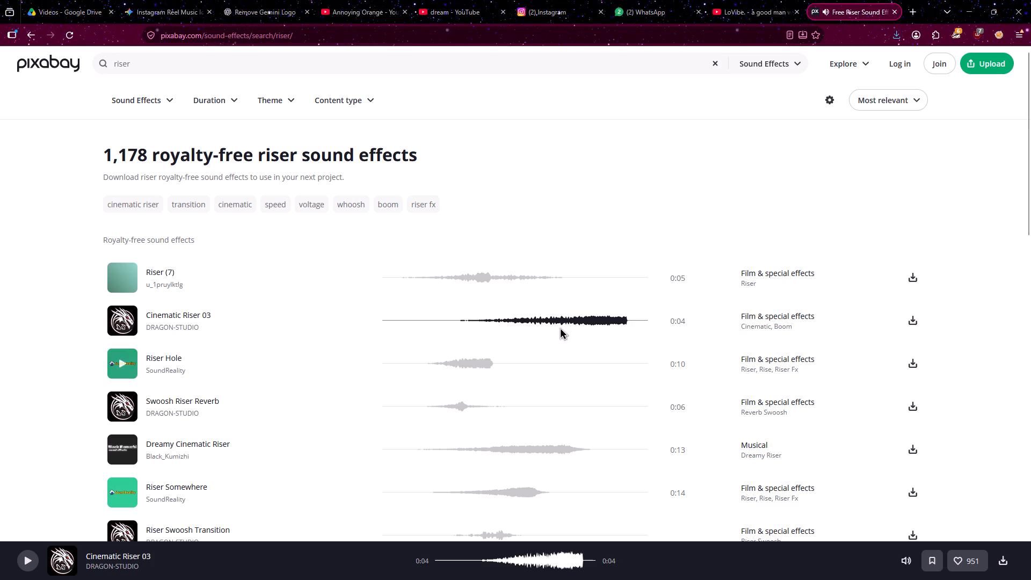
# Download Cinematic Riser 03 as dragon-studio-cinematic-riser-03-414575.mp3 into the blacktag folder on Local Disk (D:).
pyautogui.click(912, 318)
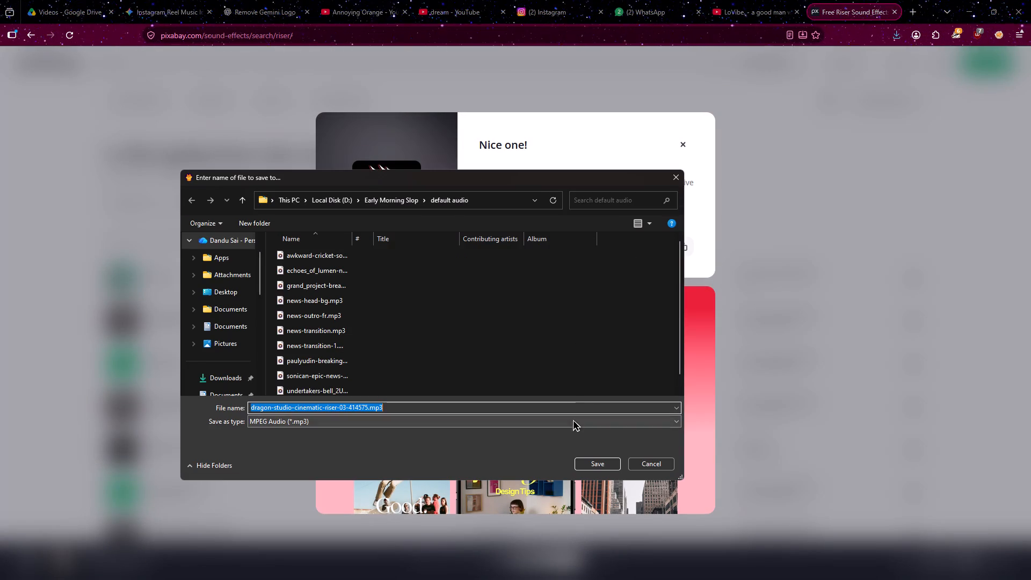
pyautogui.click(334, 197)
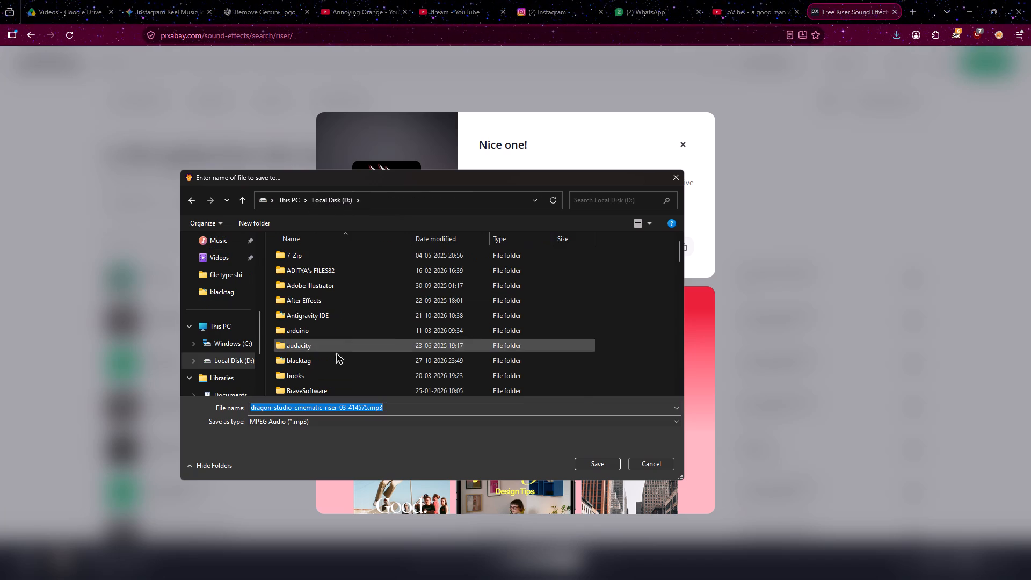
pyautogui.doubleClick(336, 360)
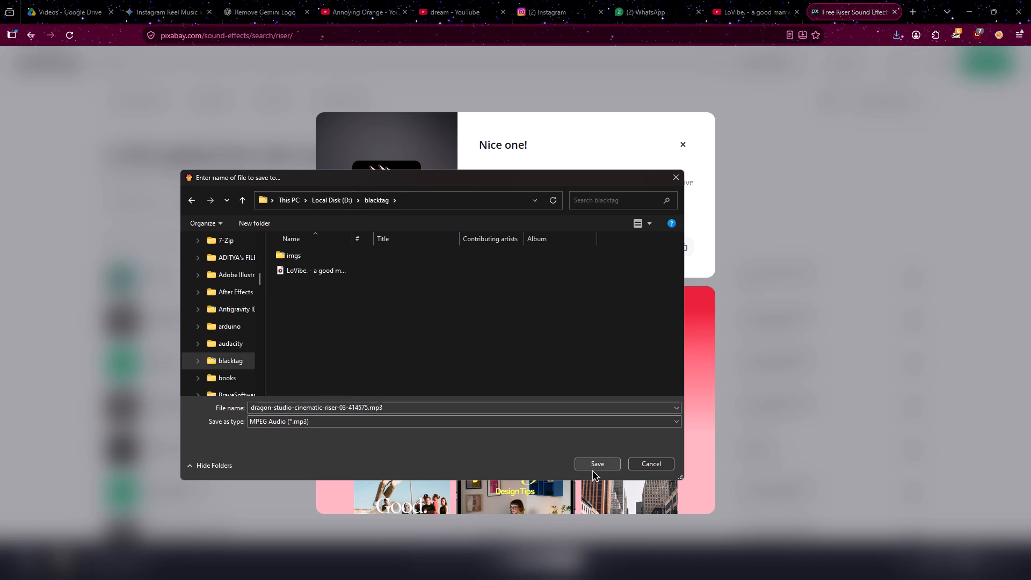
pyautogui.click(592, 469)
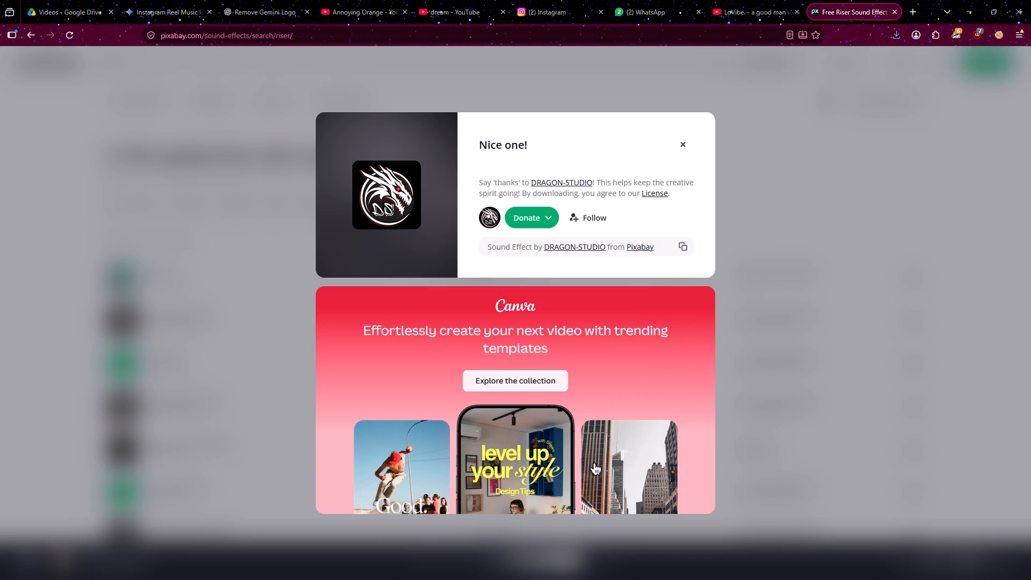
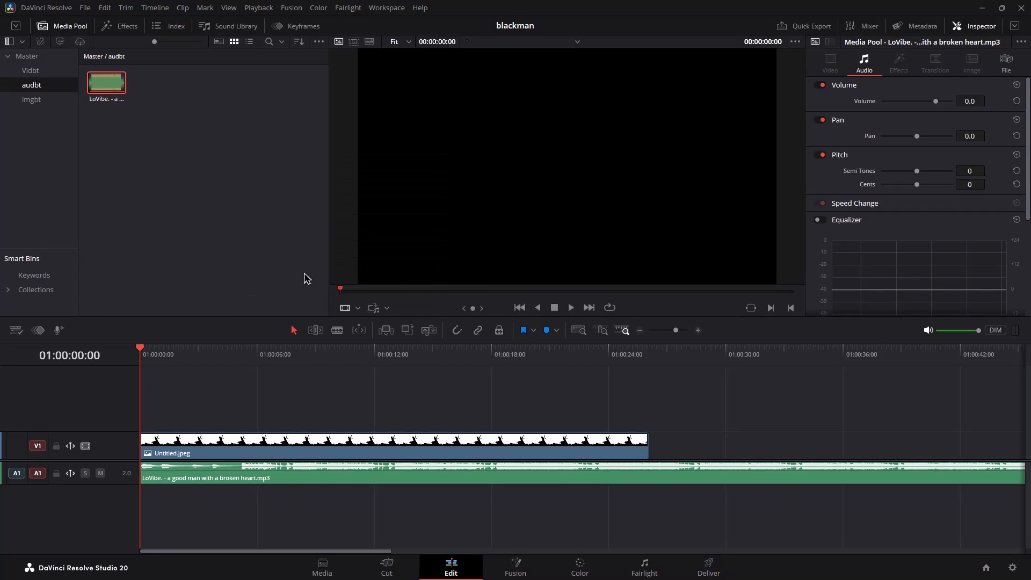
# Import dragon-studio-cinematic-riser-03-414575.mp3 from the blacktag folder into the audbt bin.
pyautogui.click(507, 97)
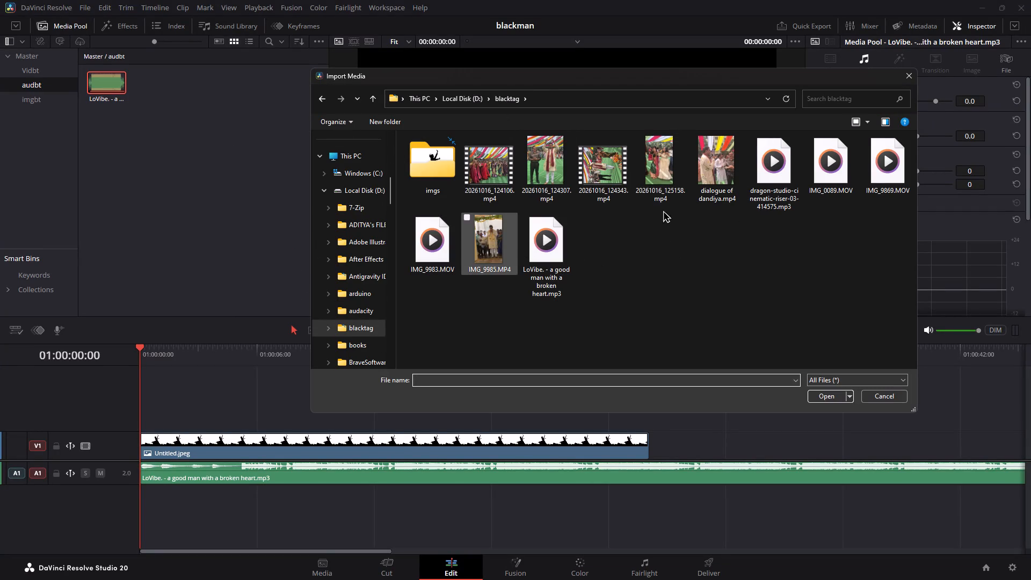
pyautogui.click(767, 172)
pyautogui.click(819, 396)
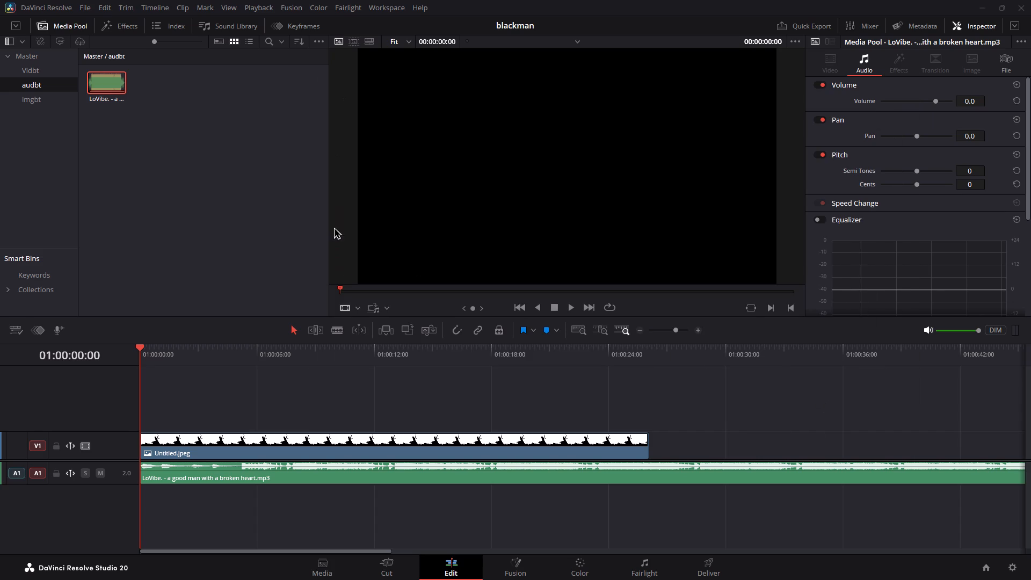
# Place the cinematic riser clip on a new audio track A2 beneath the LoVibe music, at the start of the timeline.
pyautogui.moveTo(101, 78); pyautogui.dragTo(192, 517)
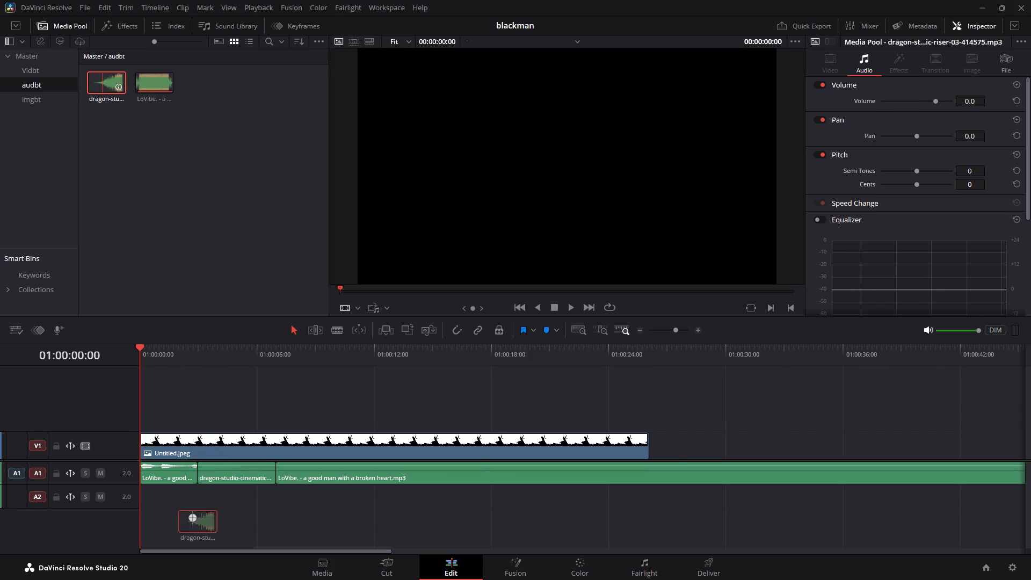
pyautogui.moveTo(192, 517); pyautogui.dragTo(117, 497)
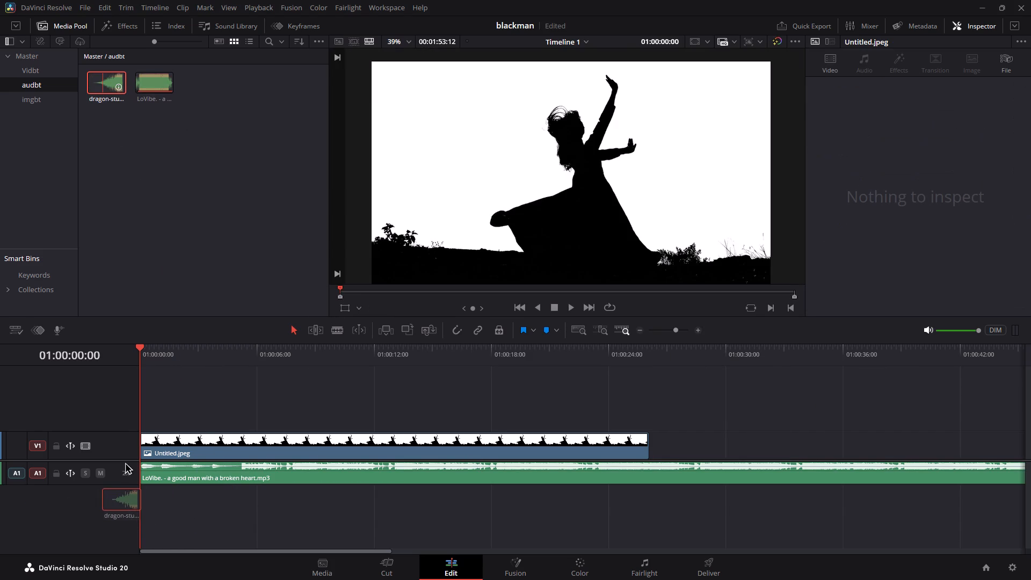
pyautogui.moveTo(99, 87); pyautogui.dragTo(154, 248)
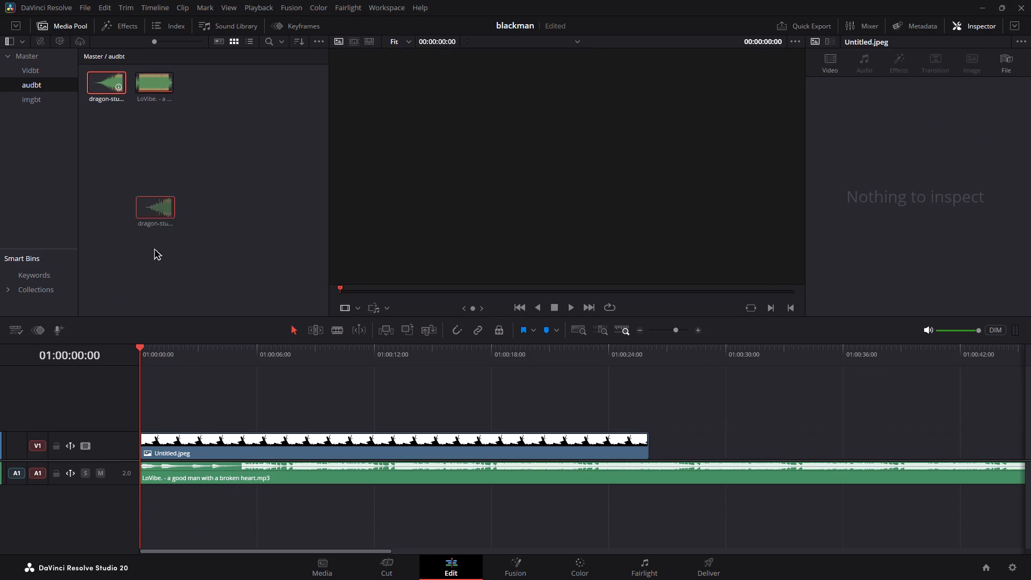
pyautogui.moveTo(154, 248); pyautogui.dragTo(134, 502)
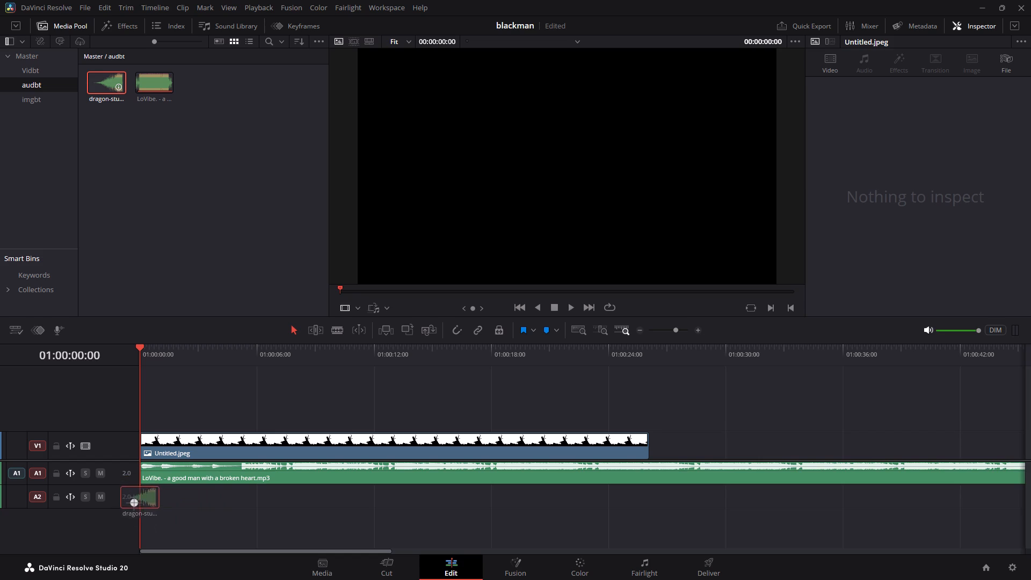
# Finish placing the cinematic riser clip on audio track A2 at the start of the timeline.
pyautogui.moveTo(134, 502); pyautogui.dragTo(134, 509)
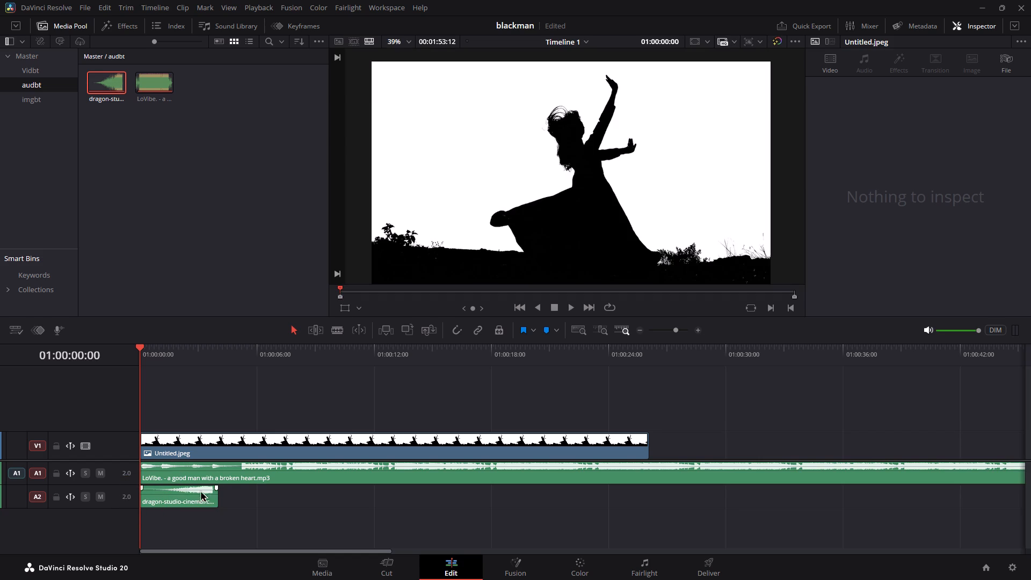
# Play the opening seconds of the timeline to check how the cinematic riser sounds with the LoVibe music.
pyautogui.click(218, 496)
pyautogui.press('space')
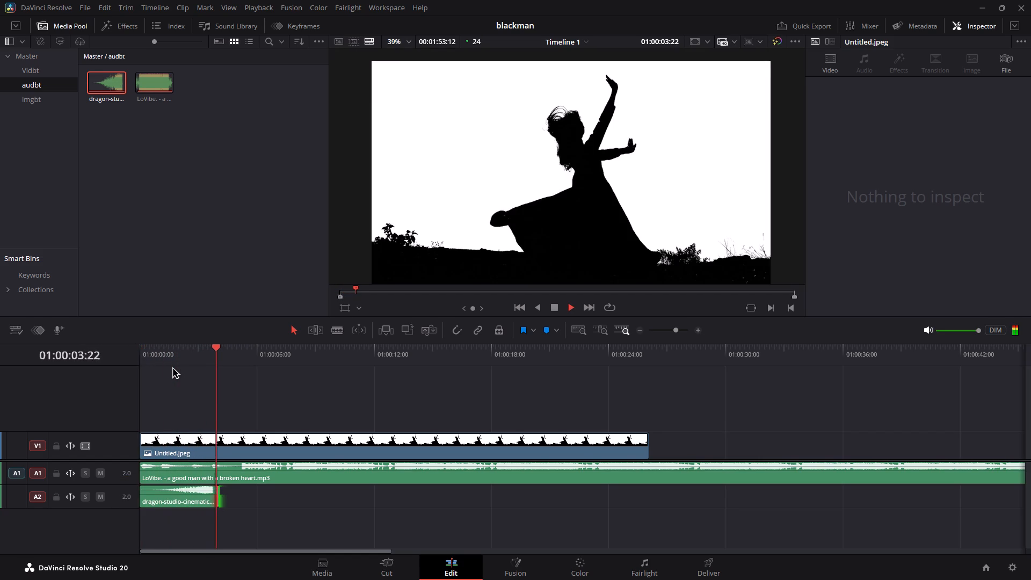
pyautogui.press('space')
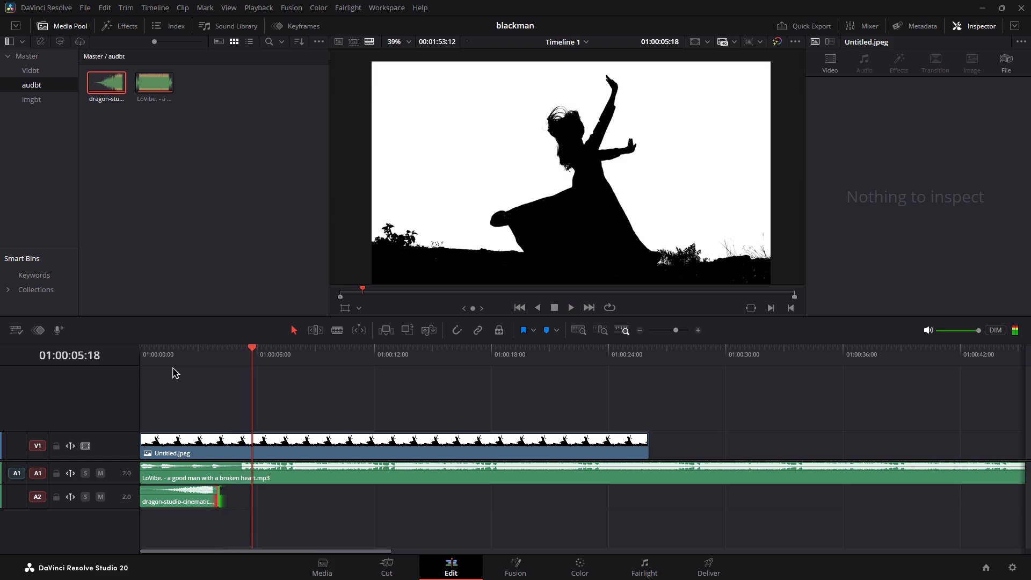
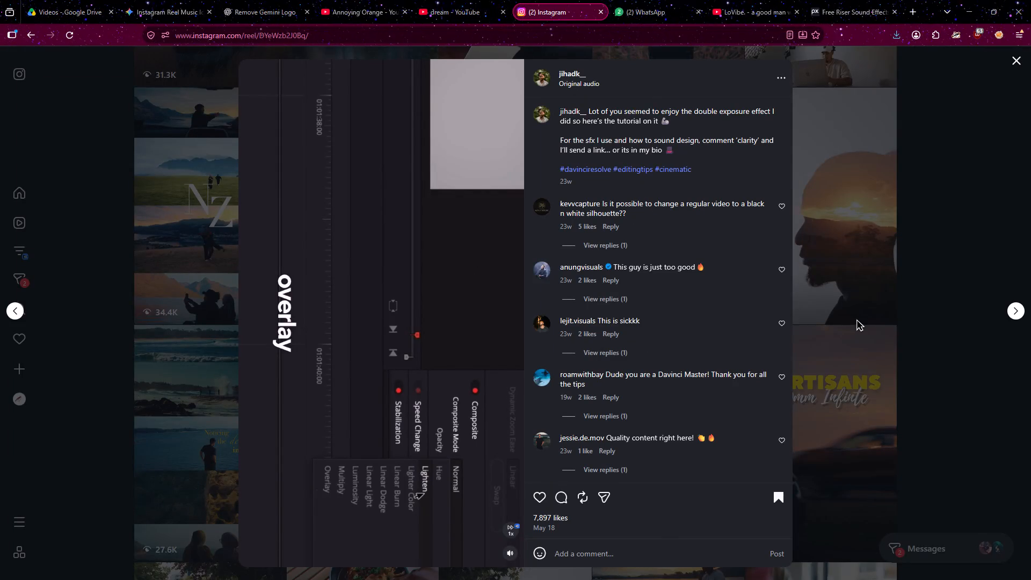
# Switch to the Instagram double exposure tutorial reel and watch how the footage is layered over the silhouette clip on the timeline.
pyautogui.click(515, 241)
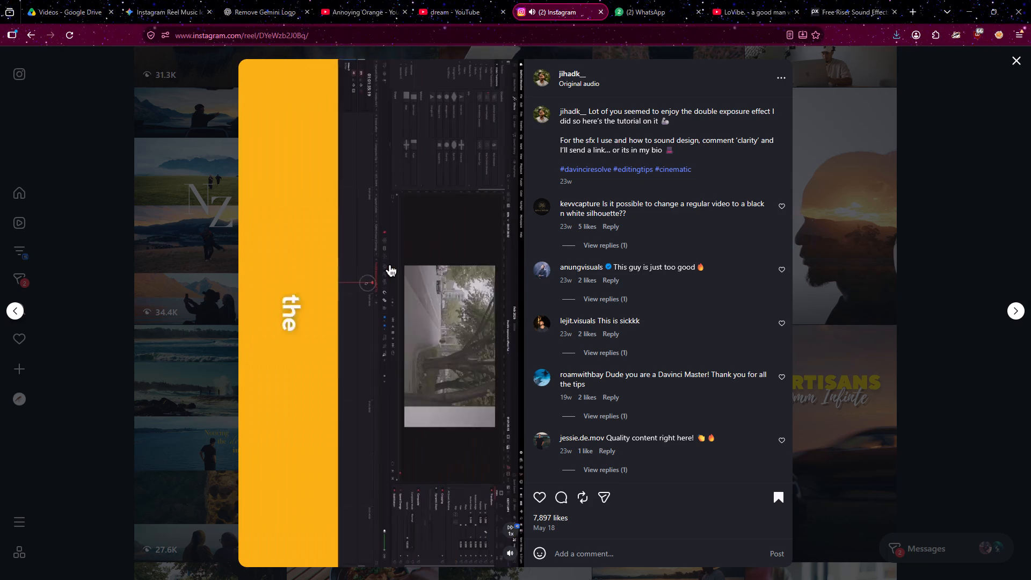
pyautogui.click(389, 264)
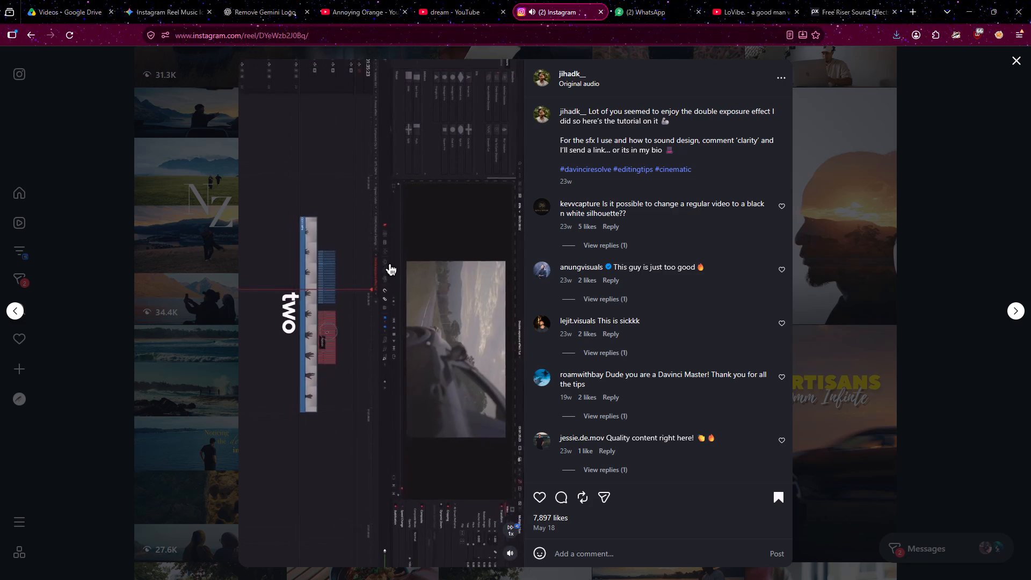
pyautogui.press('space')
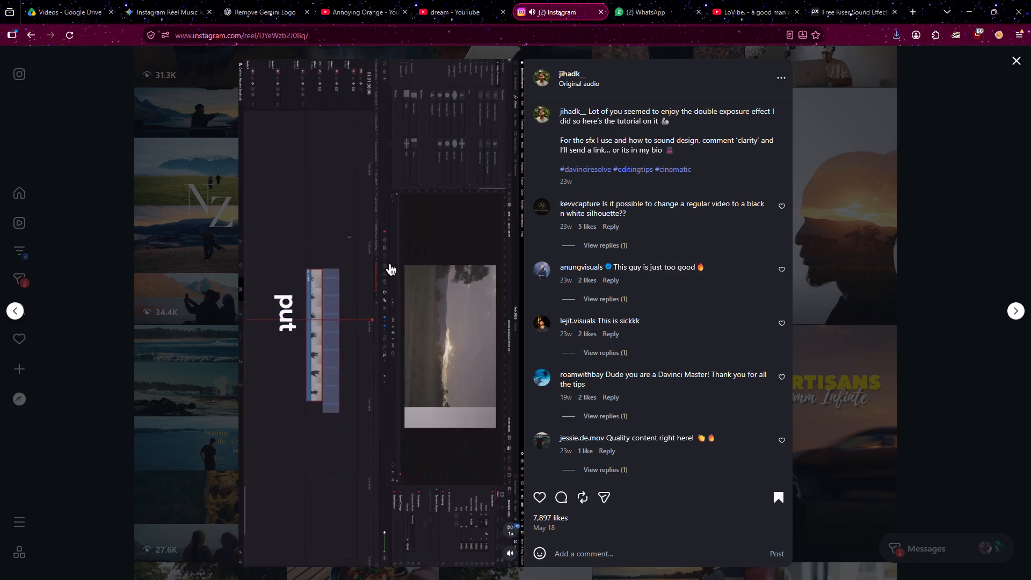
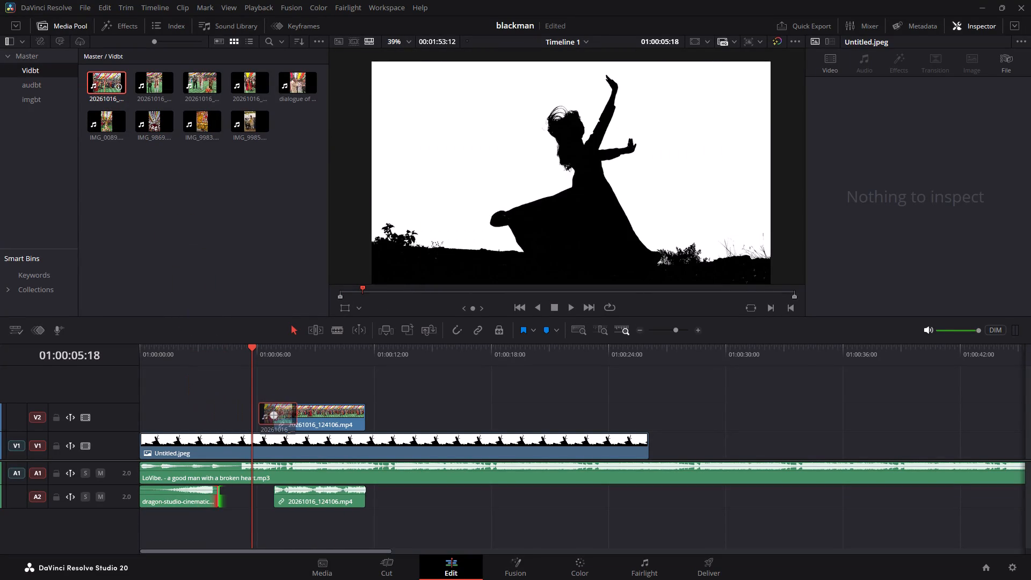
# Delete the audio part of 20261016_124106.mp4 from track A2, keeping its video on V2.
pyautogui.click(336, 504)
pyautogui.press('BackSpace')
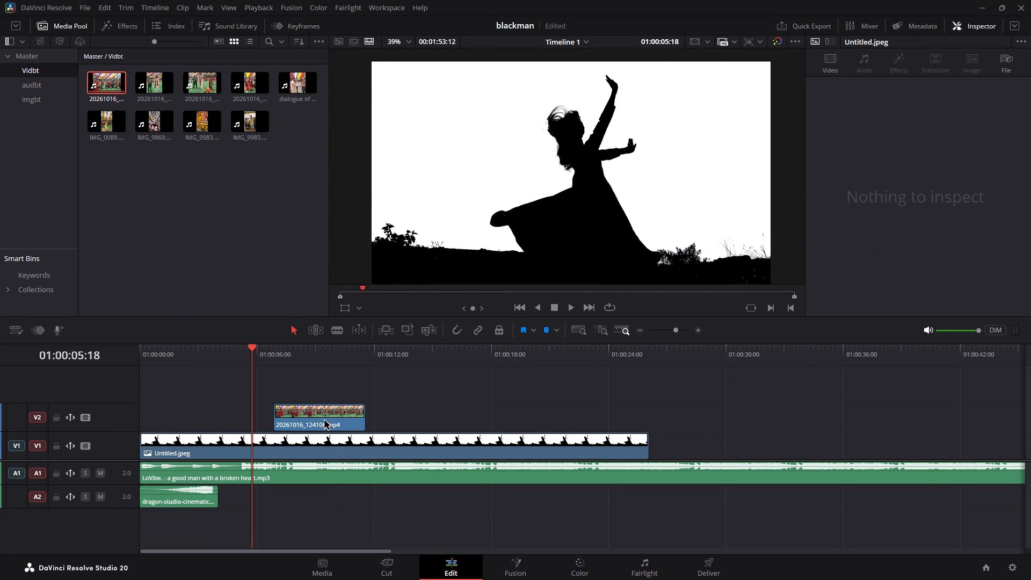
# Place 20261016_124307.mp4 on V2 at about 01:00:14, after the first video clip, and delete its audio from A2.
pyautogui.moveTo(144, 81); pyautogui.dragTo(414, 410)
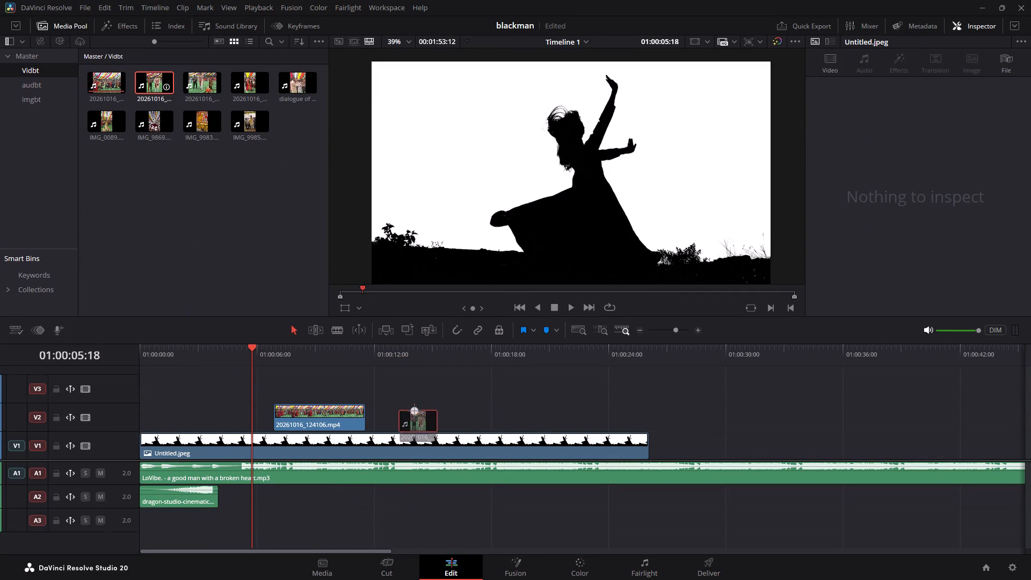
pyautogui.moveTo(414, 410); pyautogui.dragTo(415, 408)
pyautogui.click(448, 495)
pyautogui.press('BackSpace')
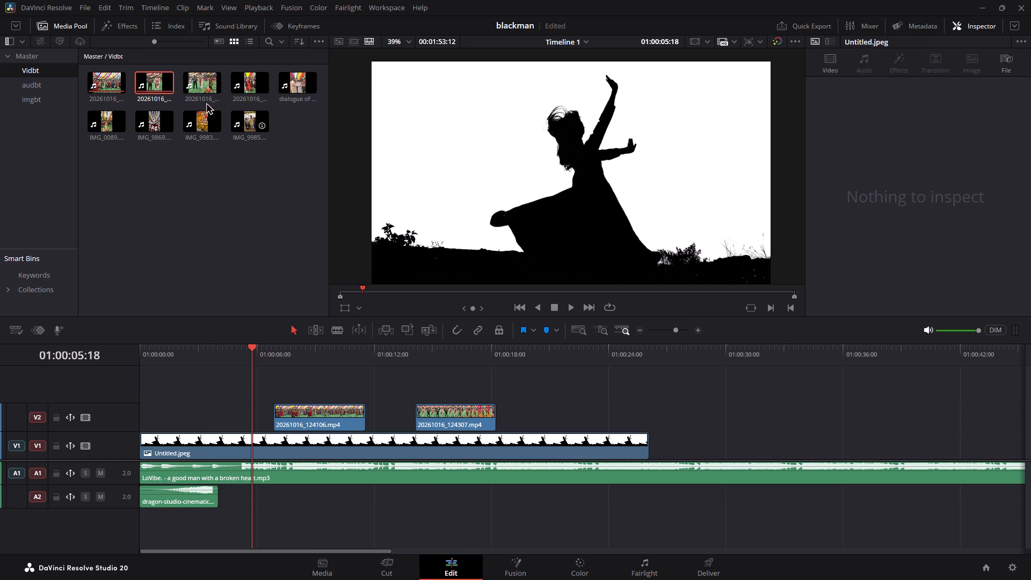
# Place 20261016_124343.mp4 on V2 at about 01:00:20, after the 20261016_124307.mp4 clip.
pyautogui.moveTo(191, 77); pyautogui.dragTo(532, 405)
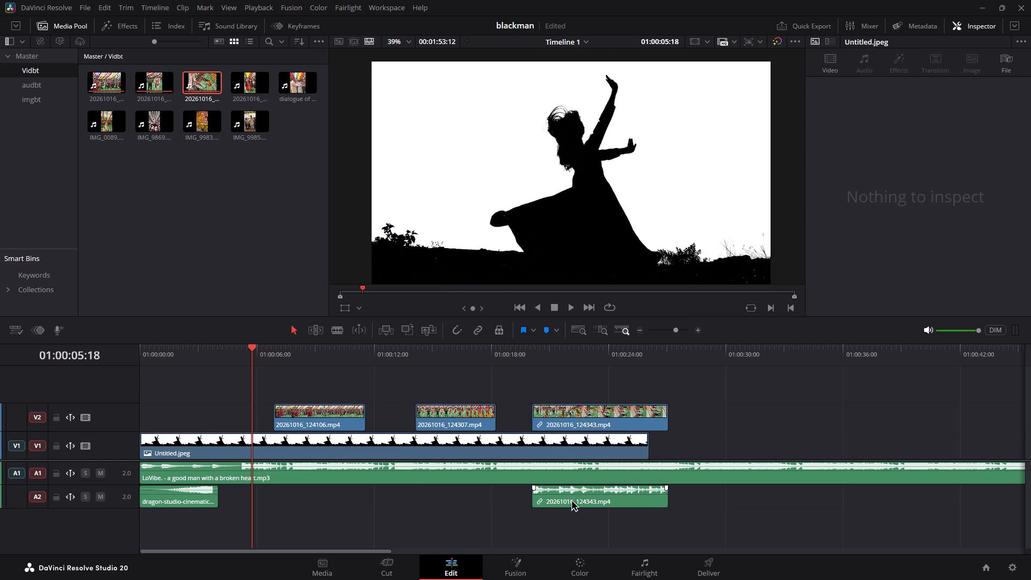
# Delete the audio of the 20261016_124343.mp4 clip from track A2, keeping its video.
pyautogui.click(579, 496)
pyautogui.press('BackSpace')
# Place 20261016_125158.mp4 on V2 starting at about 01:00:31 and delete its audio from track A2.
pyautogui.moveTo(247, 79); pyautogui.dragTo(551, 256)
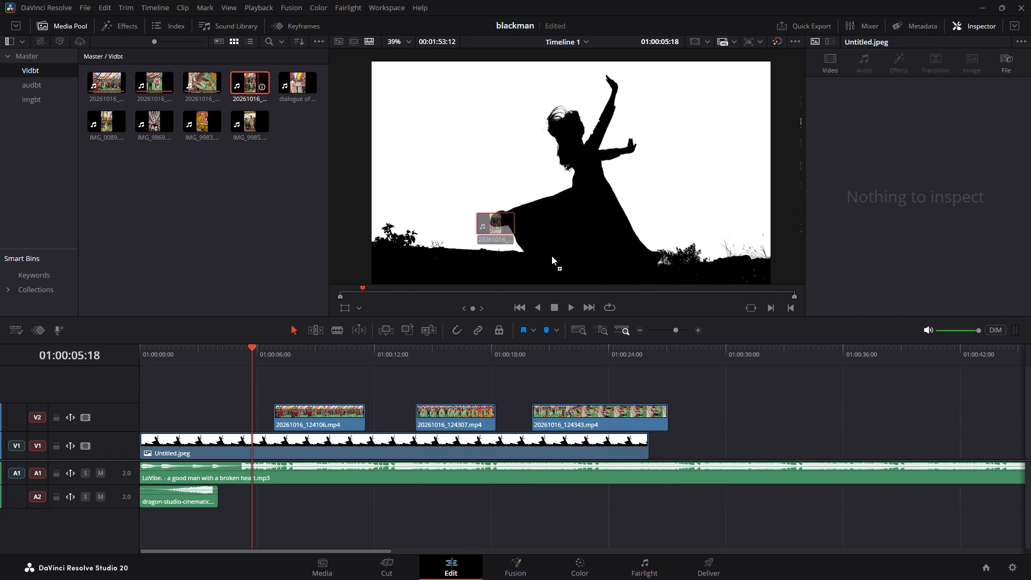
pyautogui.moveTo(551, 256); pyautogui.dragTo(747, 417)
pyautogui.click(804, 491)
pyautogui.press('BackSpace')
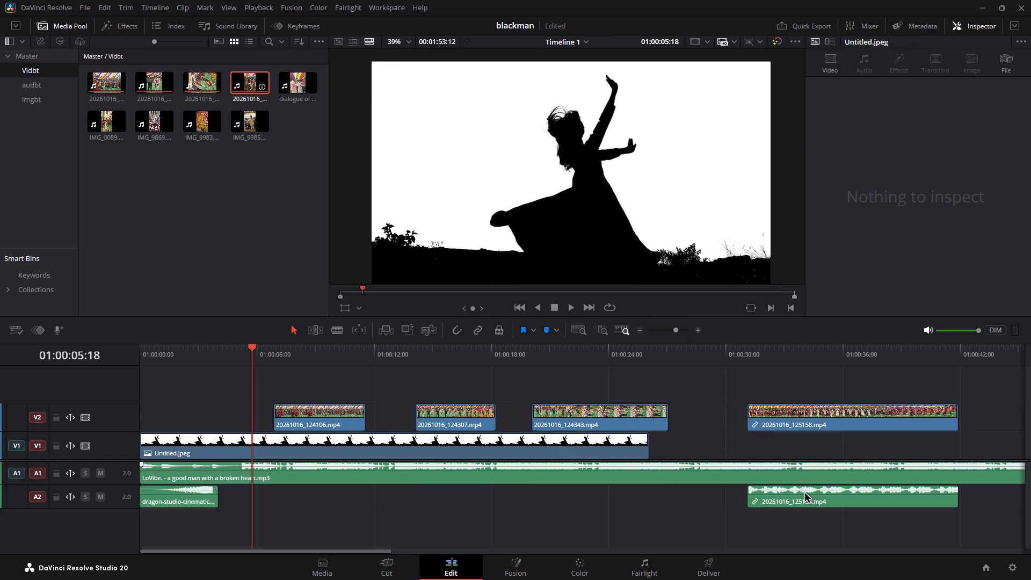
# Place the dialogue of dandiya.mp4 clip on a new track V3 at about 01:00:28 and delete its audio.
pyautogui.moveTo(294, 82); pyautogui.dragTo(328, 118)
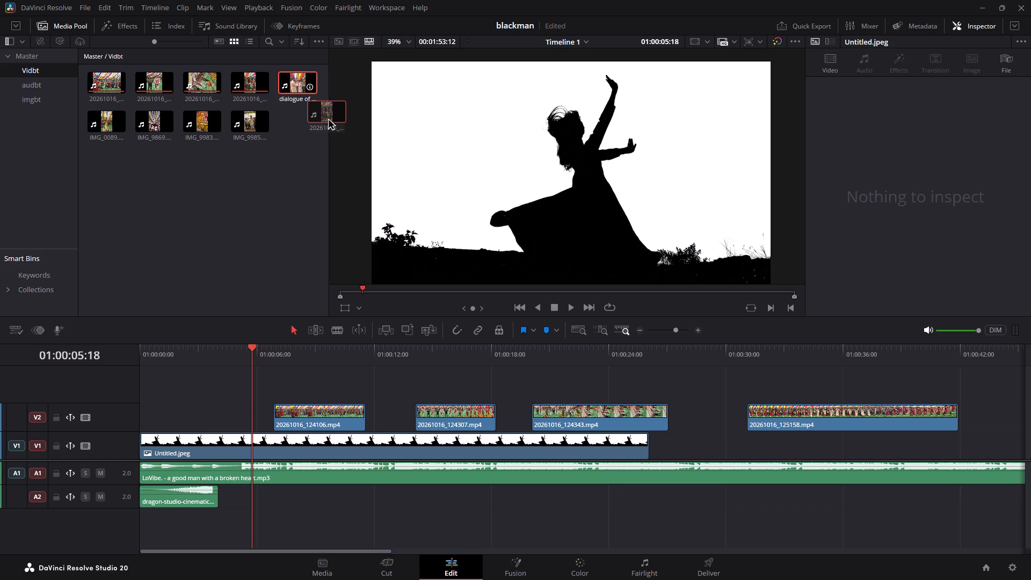
pyautogui.moveTo(328, 118); pyautogui.dragTo(691, 387)
pyautogui.click(734, 517)
pyautogui.press('BackSpace')
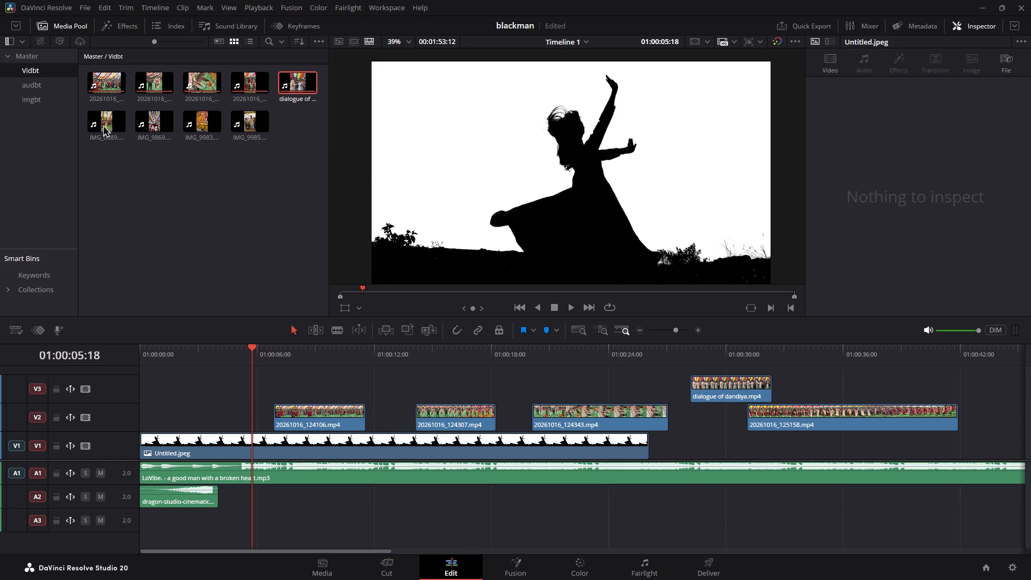
# Place IMG_0089.MOV on V3 starting at about 01:00:34, after the dandiya clip, and delete its audio from A3.
pyautogui.moveTo(103, 125); pyautogui.dragTo(379, 399)
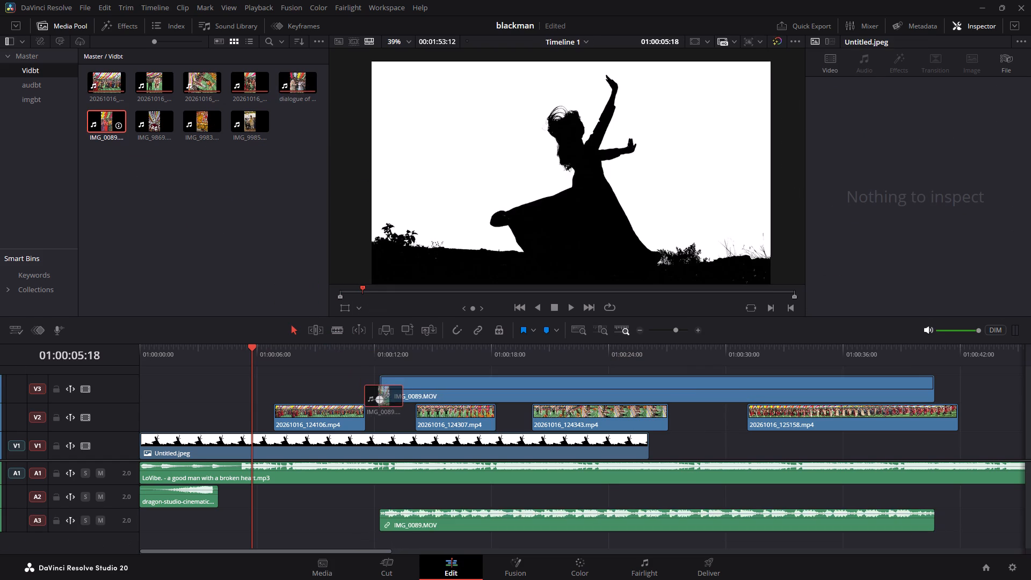
pyautogui.moveTo(379, 399); pyautogui.dragTo(291, 378)
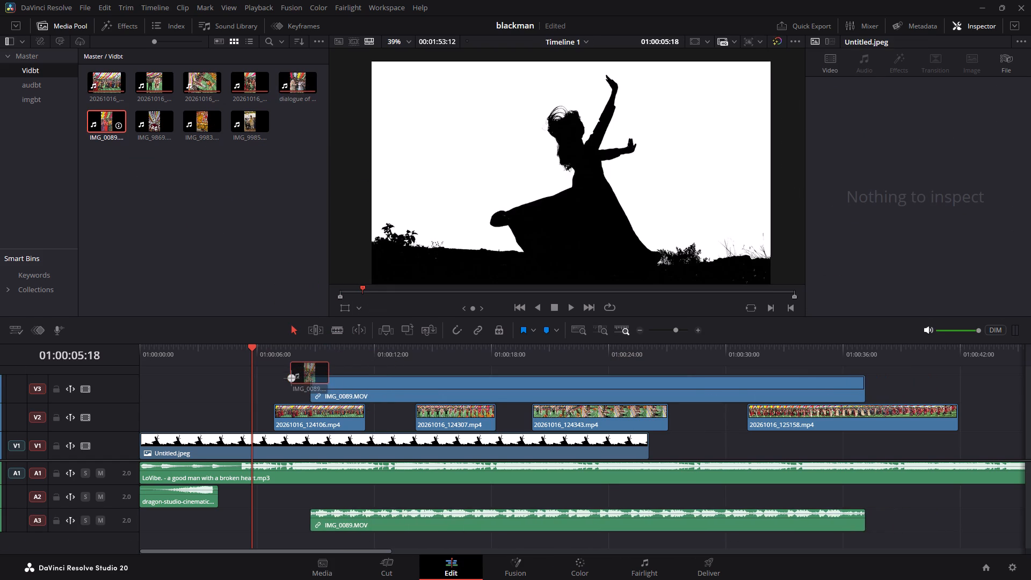
pyautogui.moveTo(291, 378); pyautogui.dragTo(816, 387)
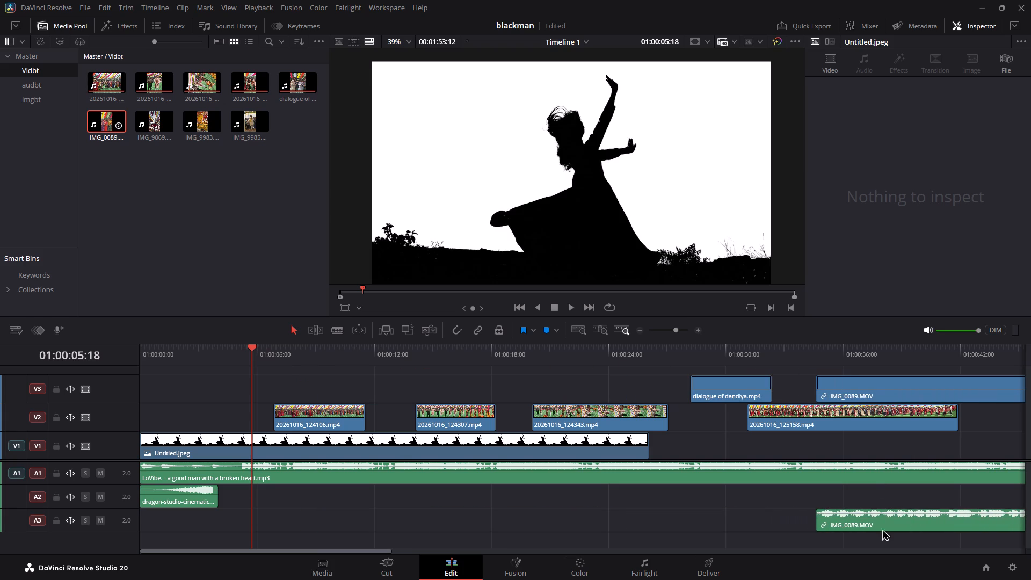
pyautogui.click(888, 513)
pyautogui.click(894, 518)
pyautogui.press('BackSpace')
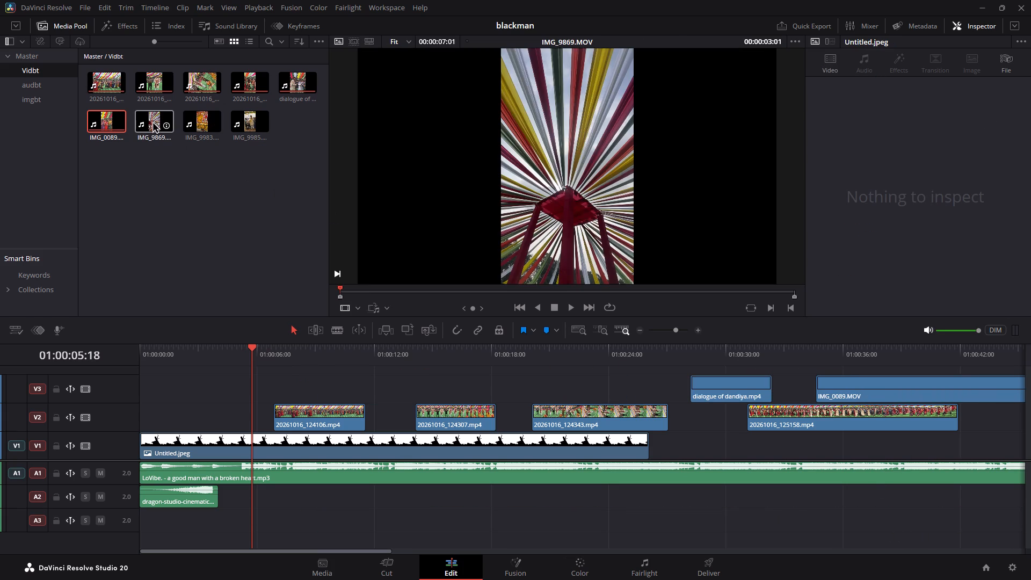
# Place IMG_9869.MOV on V3 starting at about 01:00:04 and delete its audio from A3.
pyautogui.moveTo(152, 121); pyautogui.dragTo(227, 393)
pyautogui.click(310, 525)
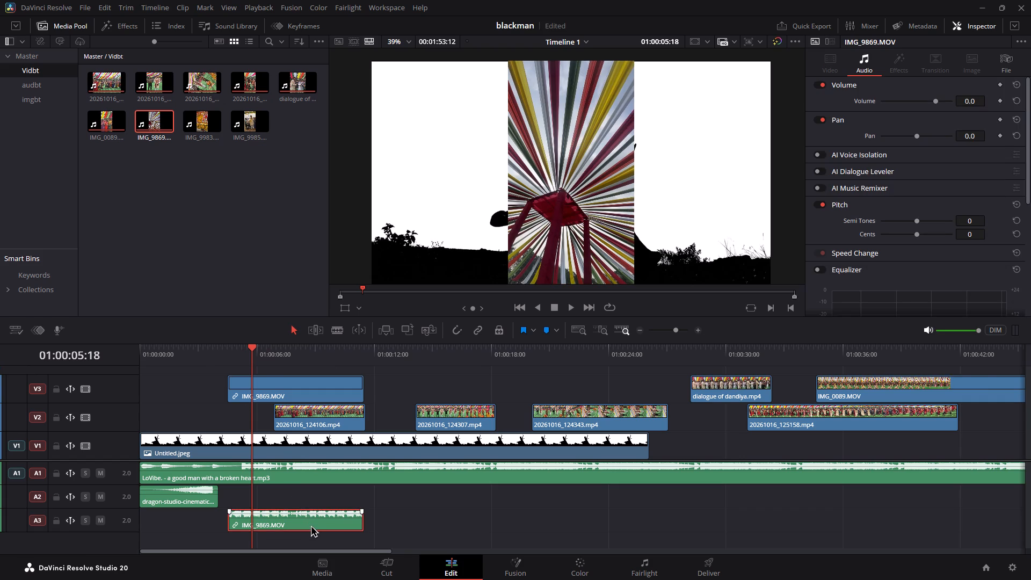
pyautogui.press('BackSpace')
# Place IMG_9983.MOV on V3 starting at about 01:00:16, above the 20261016_124307.mp4 clip, and delete its audio from A3.
pyautogui.moveTo(195, 124); pyautogui.dragTo(464, 390)
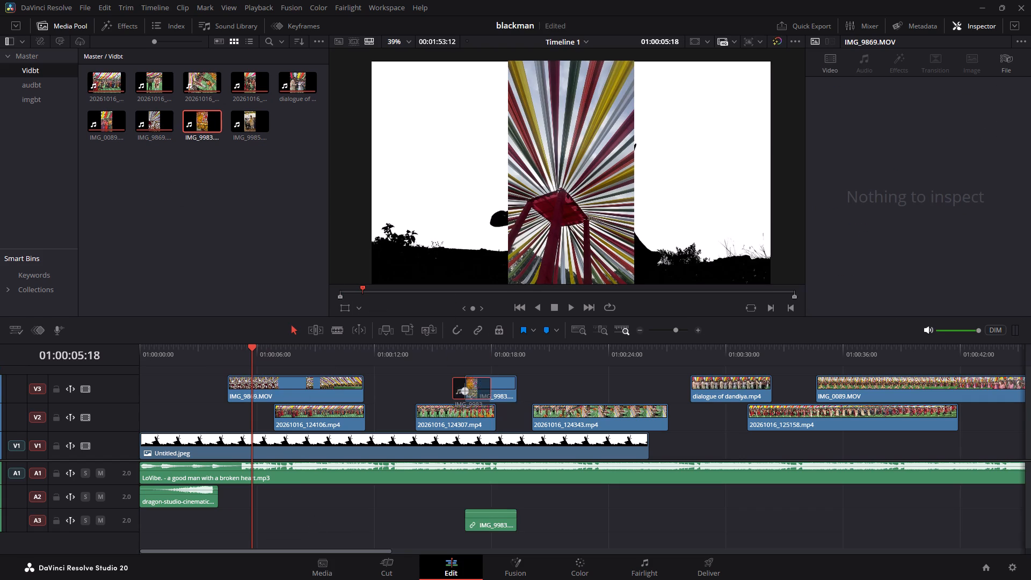
pyautogui.moveTo(464, 390); pyautogui.dragTo(466, 390)
pyautogui.click(503, 519)
pyautogui.press('BackSpace')
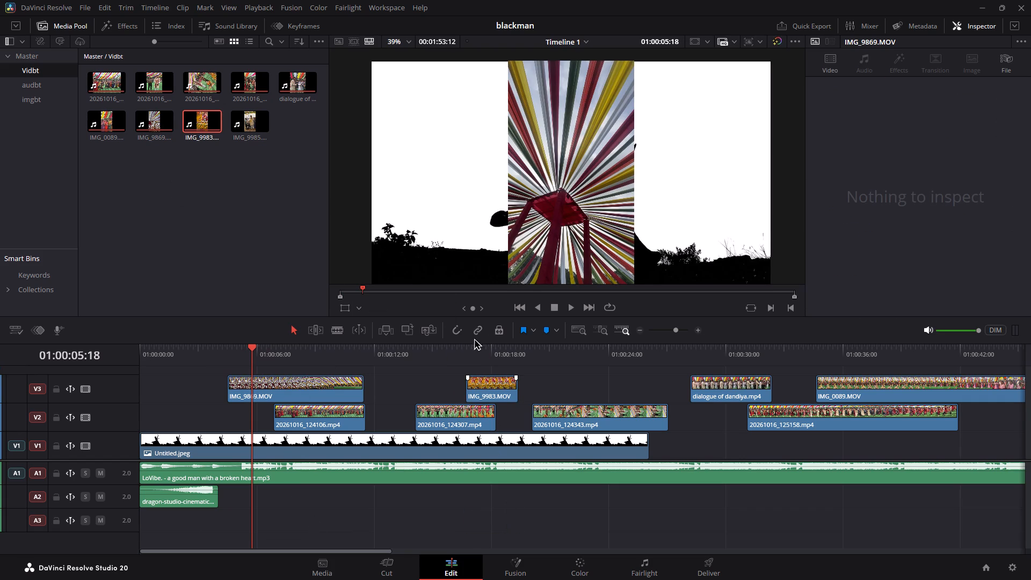
# Position the playhead at 01:00:17:05, near the start of the IMG_9983.MOV clip on V3.
pyautogui.click(476, 355)
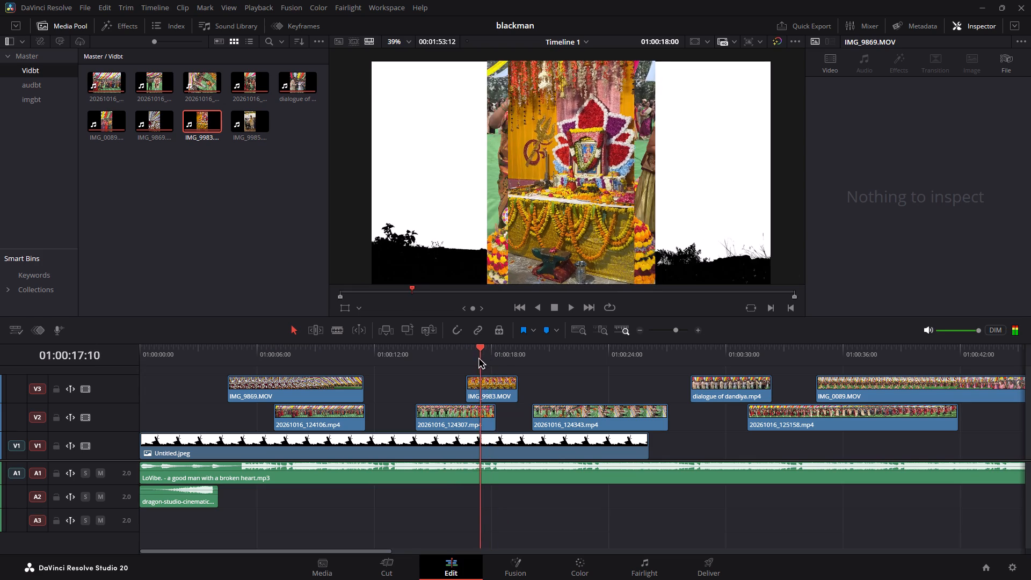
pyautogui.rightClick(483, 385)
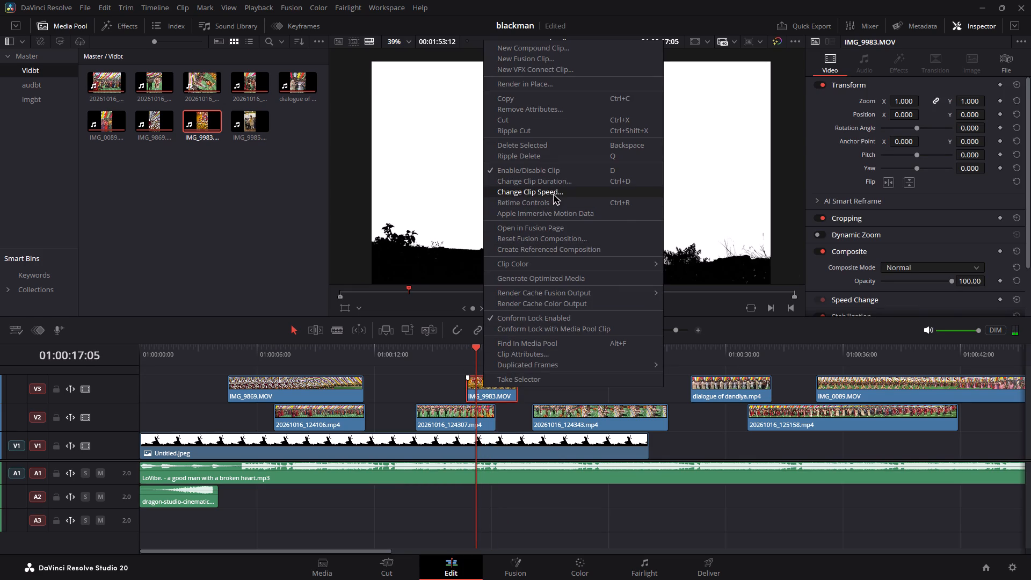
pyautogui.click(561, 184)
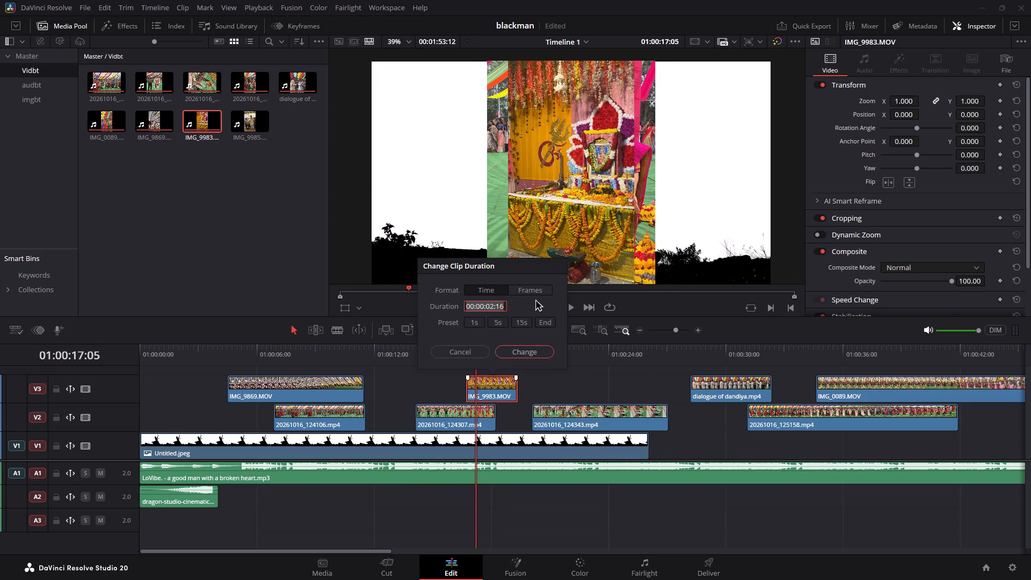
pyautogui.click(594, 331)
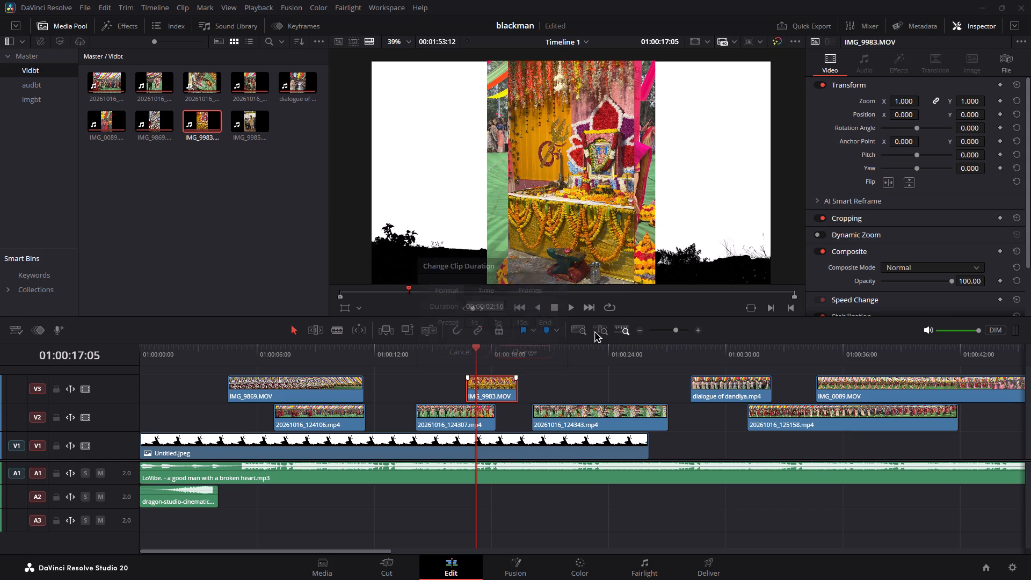
# Apply Freeze Frame to the IMG_9983.MOV clip on V3 from the playhead at 01:00:17:05.
pyautogui.rightClick(500, 383)
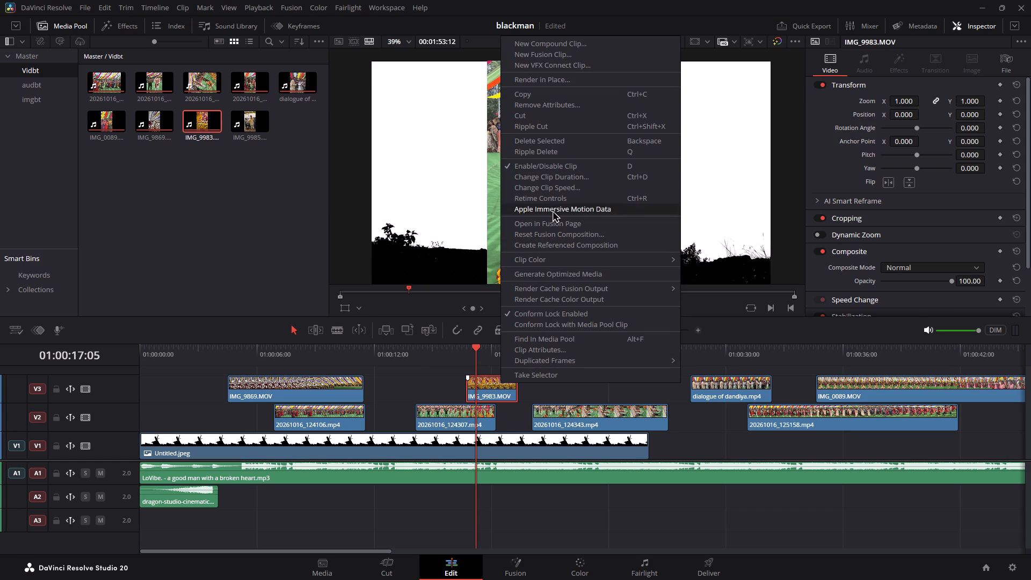
pyautogui.click(550, 191)
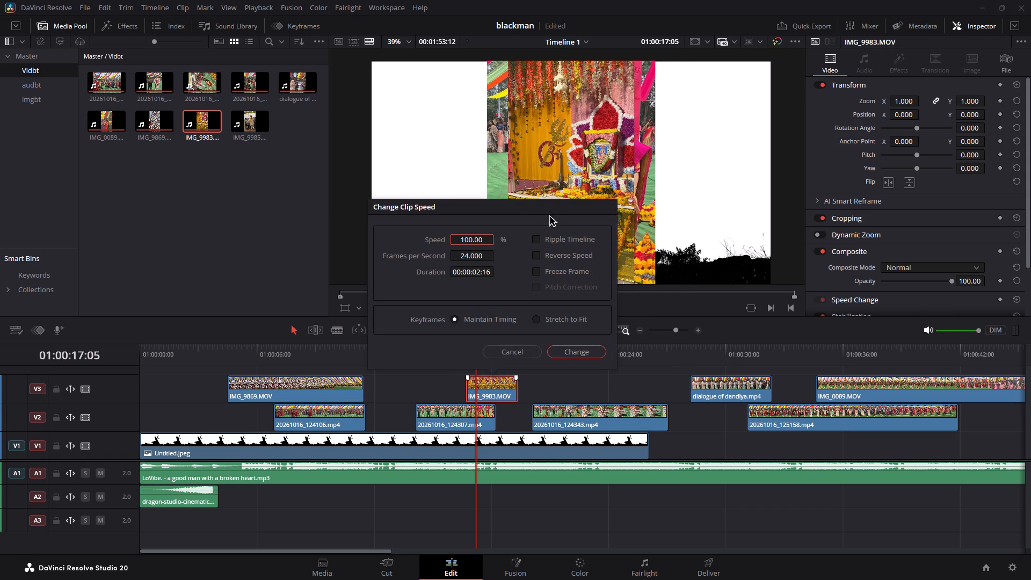
pyautogui.click(540, 270)
pyautogui.click(573, 349)
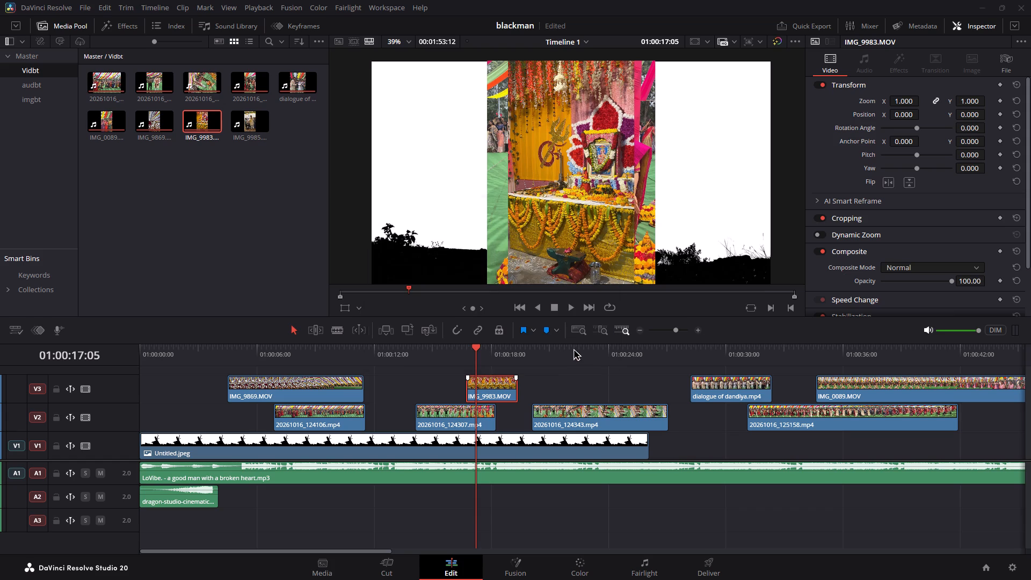
# Move the frozen part of IMG_9983.MOV later on V3 and delete the short unfrozen piece before it.
pyautogui.moveTo(500, 390); pyautogui.dragTo(527, 392)
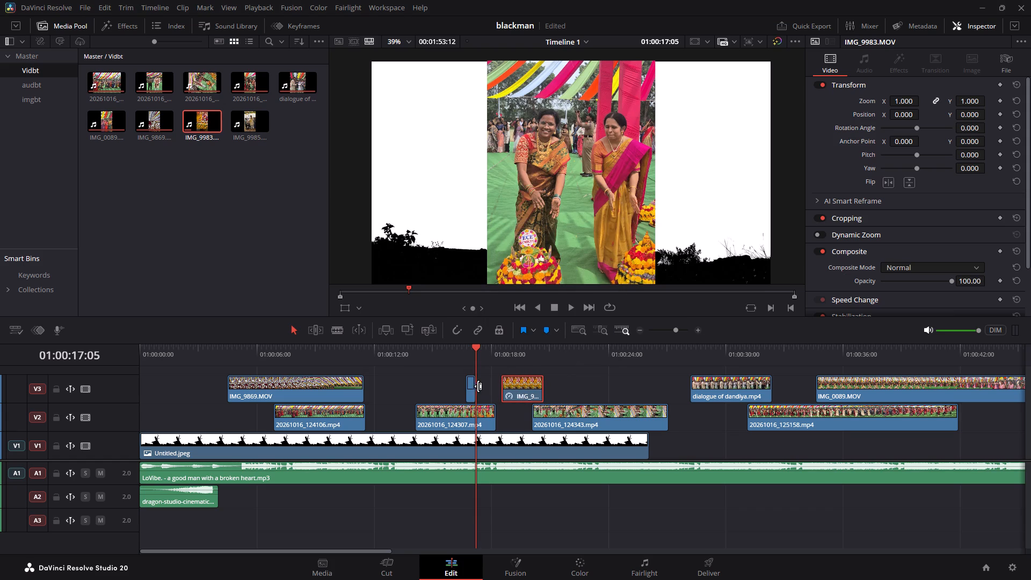
pyautogui.click(469, 393)
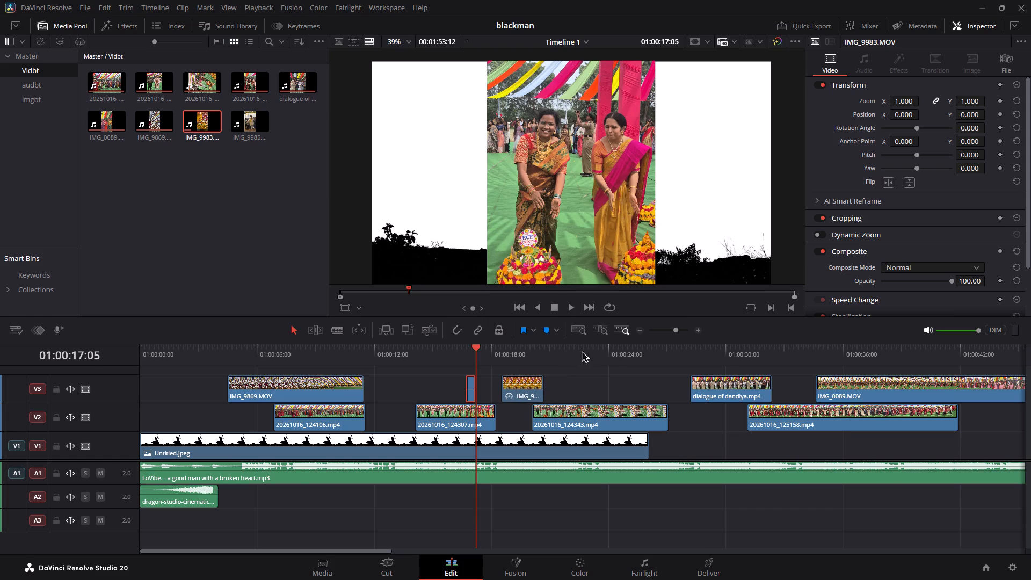
pyautogui.moveTo(682, 329); pyautogui.dragTo(687, 329)
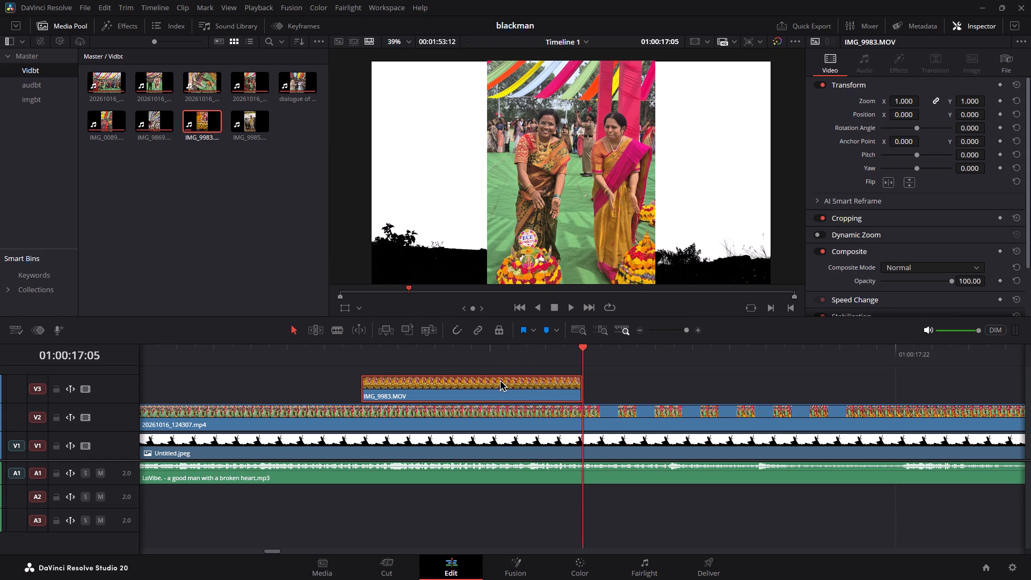
pyautogui.click(499, 387)
pyautogui.press('BackSpace')
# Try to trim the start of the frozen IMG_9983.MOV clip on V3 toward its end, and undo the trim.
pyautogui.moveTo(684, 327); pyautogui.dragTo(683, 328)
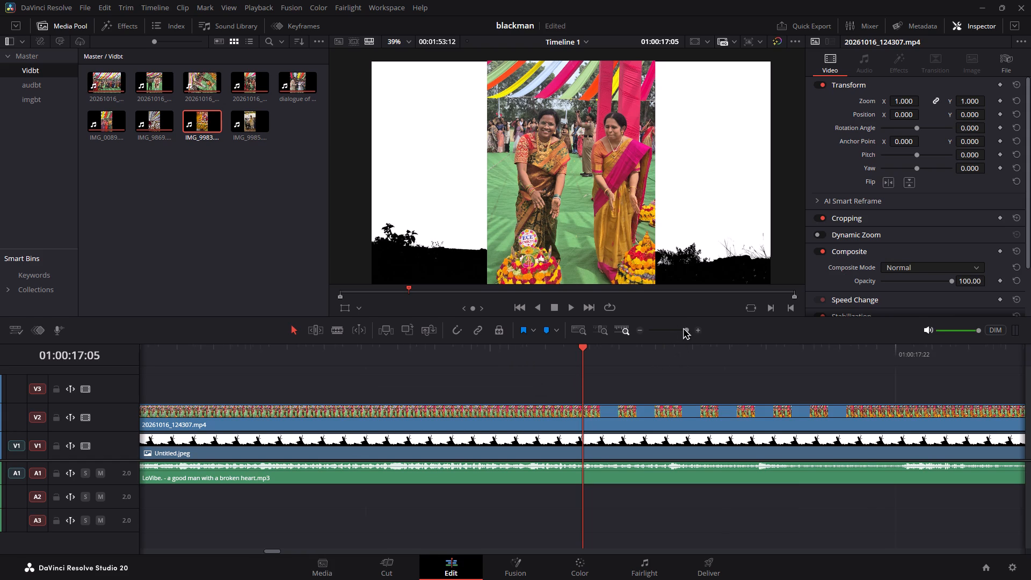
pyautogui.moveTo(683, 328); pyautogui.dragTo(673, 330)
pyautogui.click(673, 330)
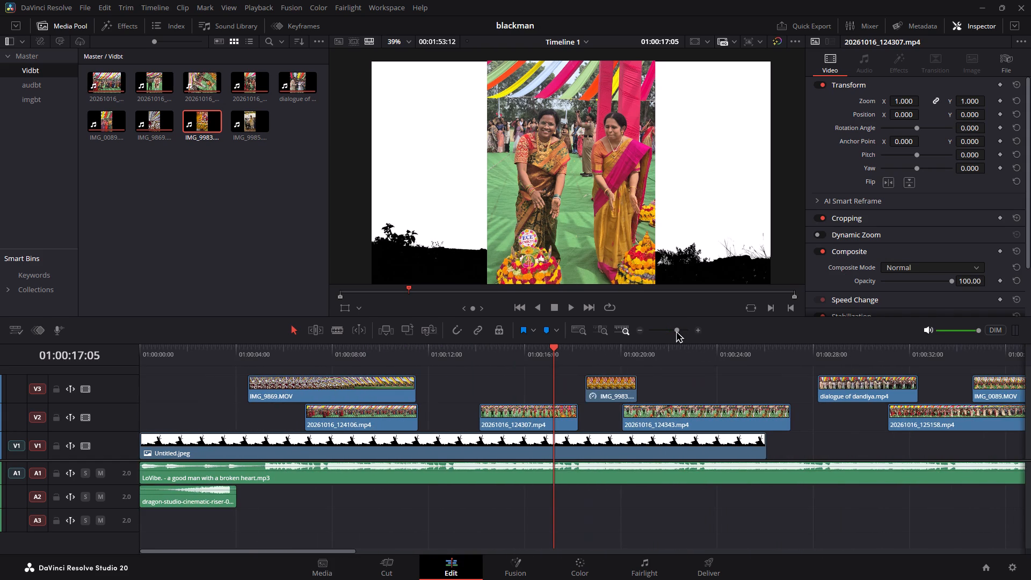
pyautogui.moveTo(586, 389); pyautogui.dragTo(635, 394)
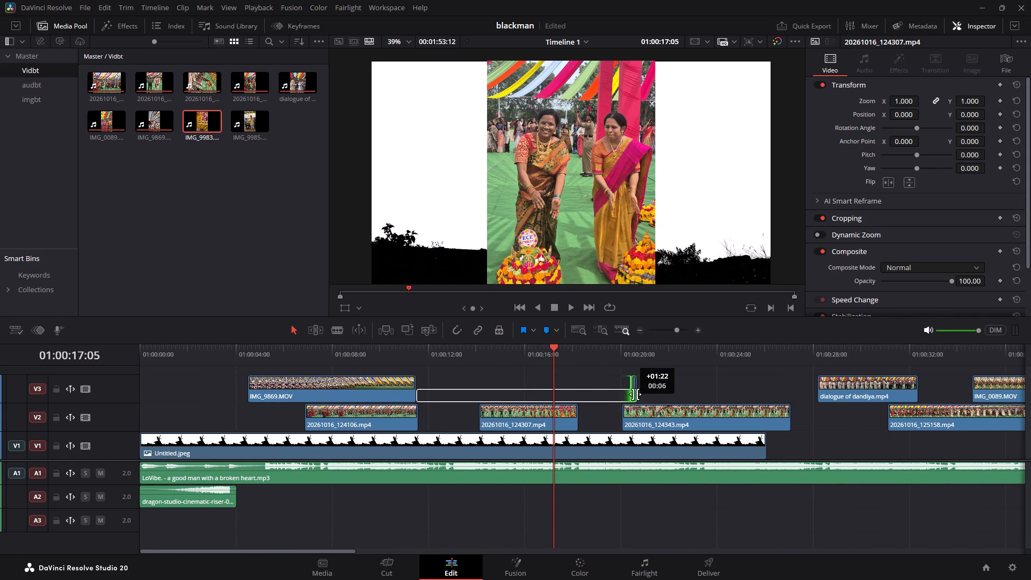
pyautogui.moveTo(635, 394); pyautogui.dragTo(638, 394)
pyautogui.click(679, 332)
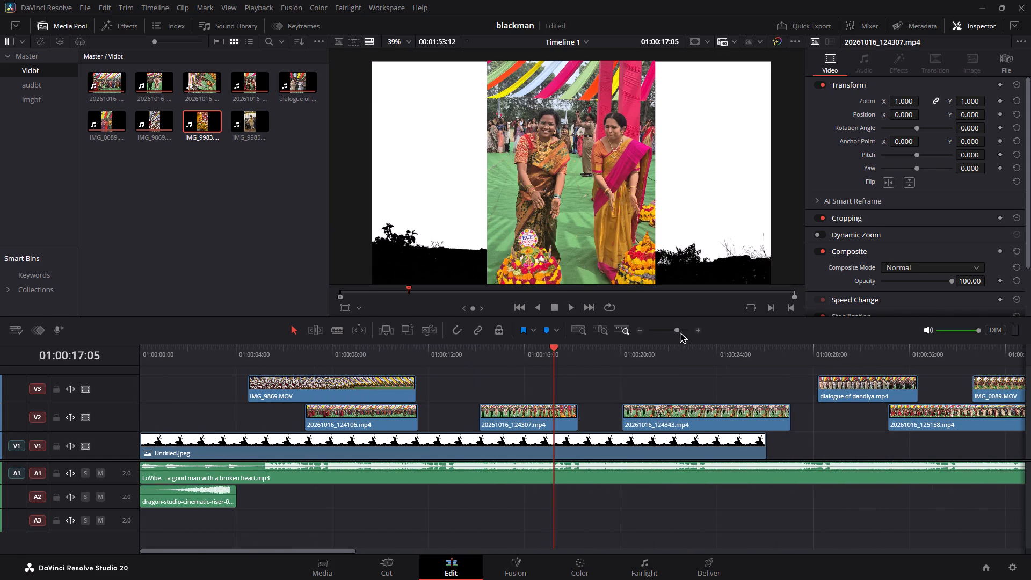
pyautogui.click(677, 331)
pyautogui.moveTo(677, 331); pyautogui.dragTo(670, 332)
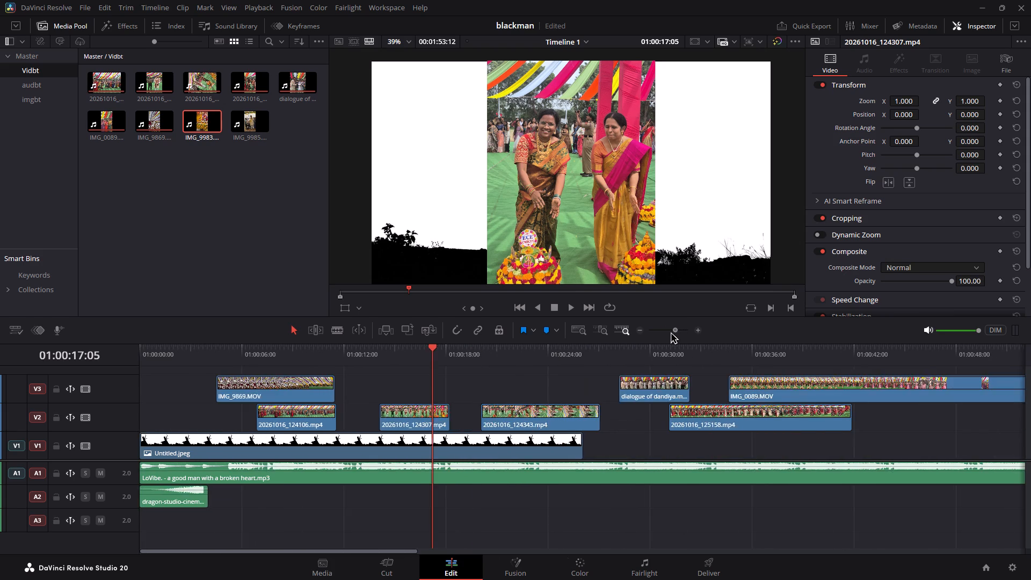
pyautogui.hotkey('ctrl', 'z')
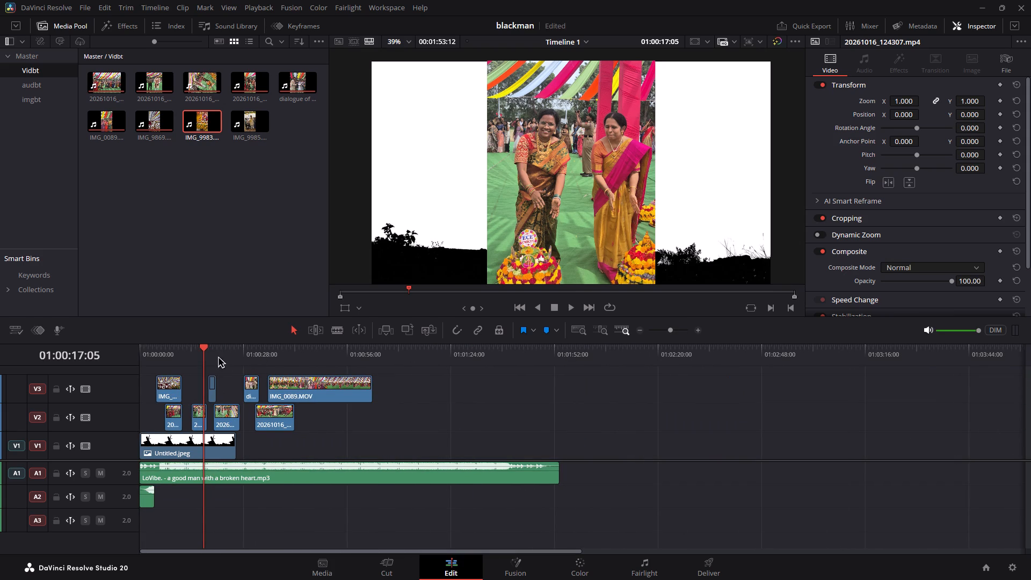
# Move the frozen IMG_9983.MOV clip earlier on V3, to start at about 01:00:16 above 20261016_124307.mp4.
pyautogui.moveTo(211, 387); pyautogui.dragTo(138, 387)
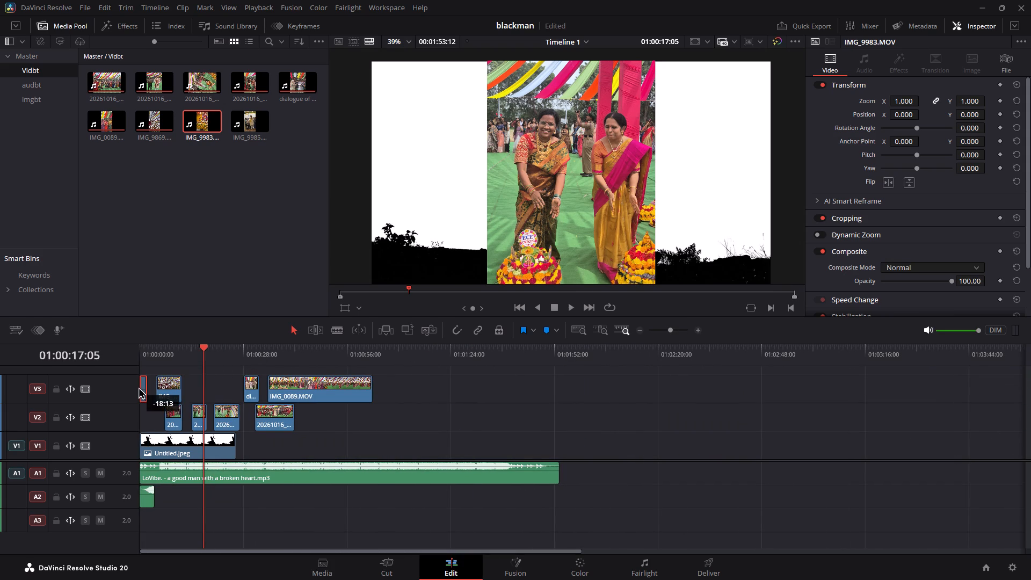
pyautogui.moveTo(138, 387); pyautogui.dragTo(202, 393)
# Enable Reverse Speed for the IMG_9869.MOV clip on V3 at -100%.
pyautogui.click(169, 345)
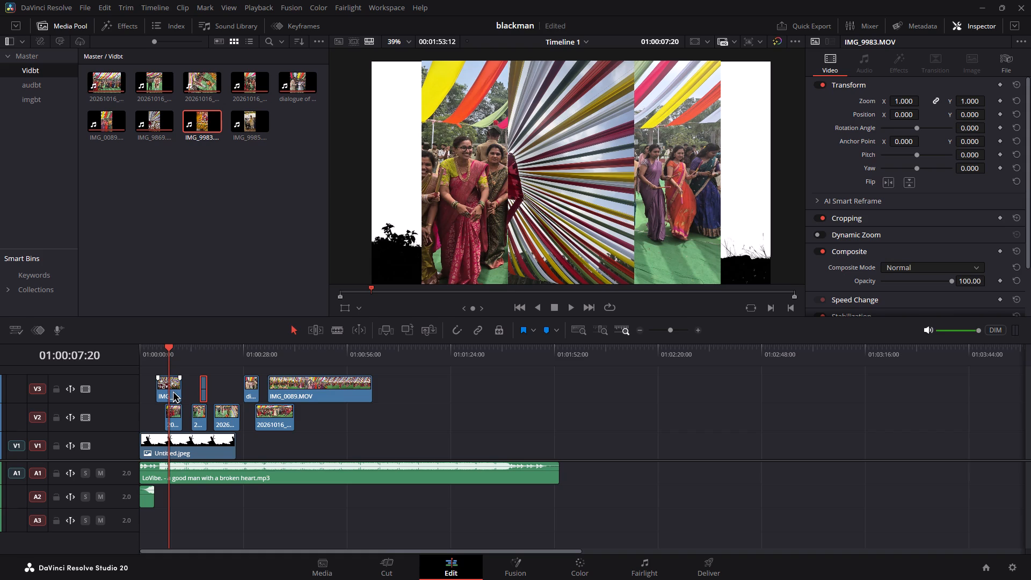
pyautogui.click(170, 390)
pyautogui.rightClick(170, 390)
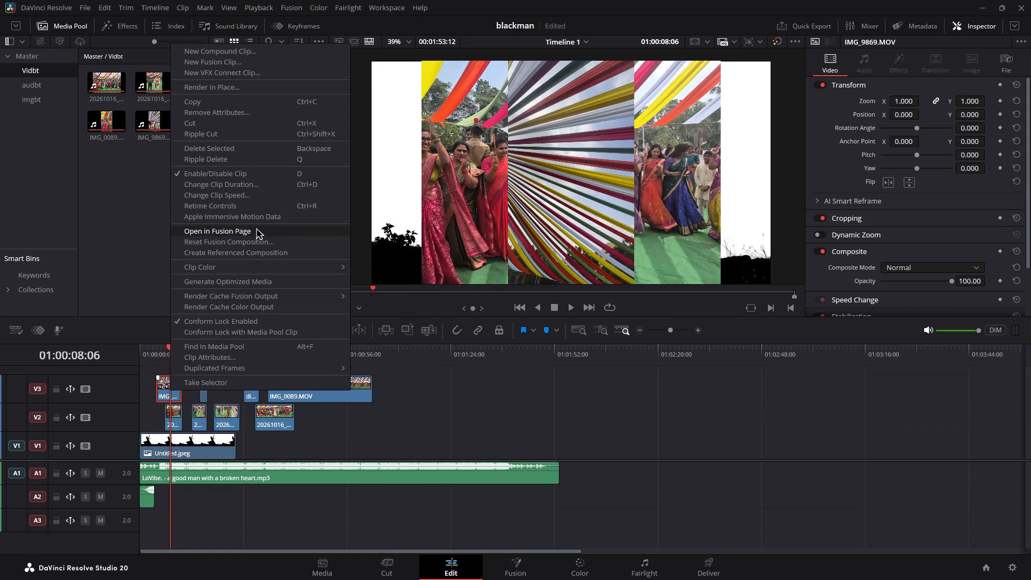
pyautogui.click(250, 195)
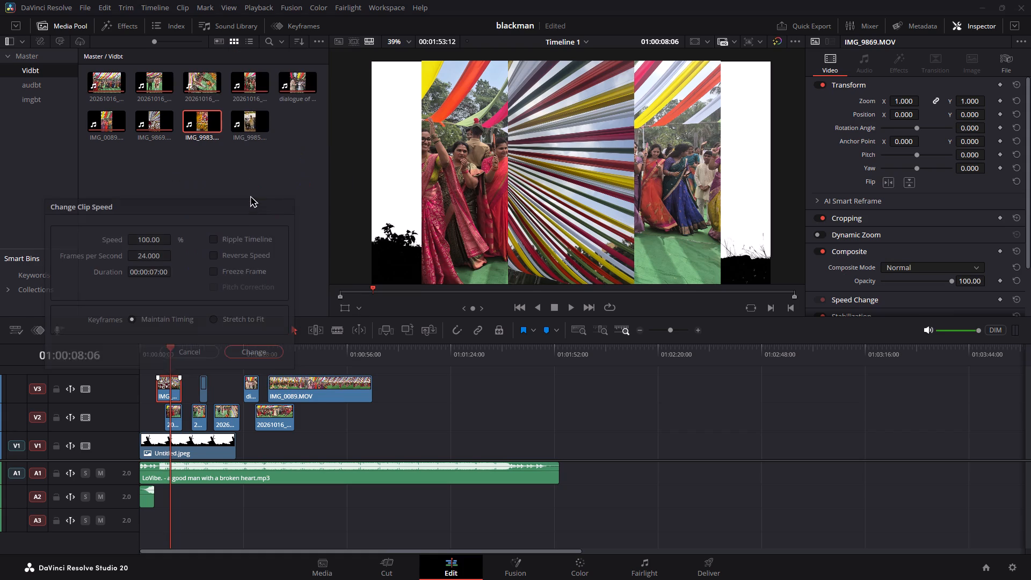
pyautogui.click(213, 255)
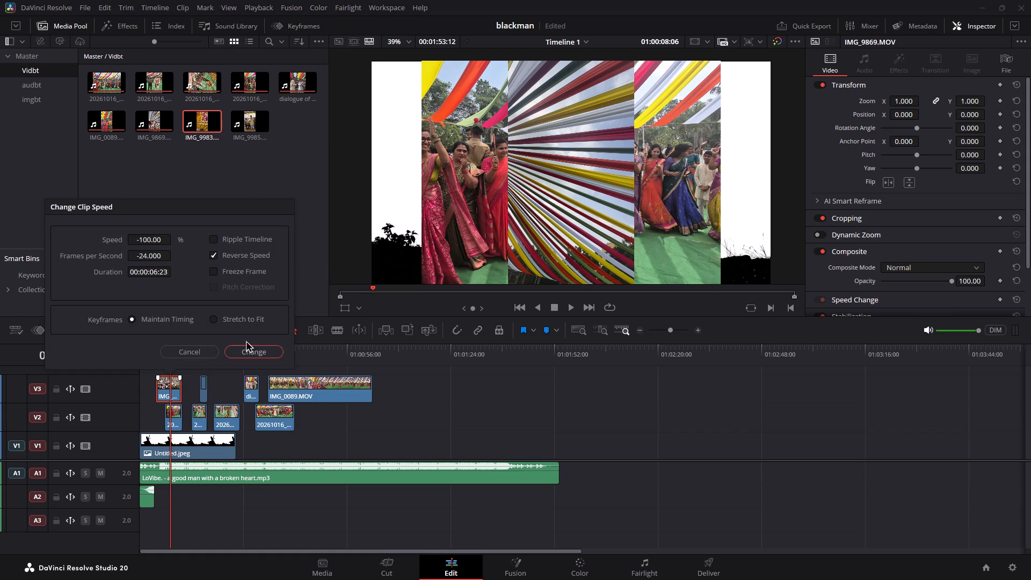
pyautogui.click(248, 350)
# Move the reversed IMG_9869.MOV clip earlier on V3, to start just after the beginning of the timeline.
pyautogui.click(675, 331)
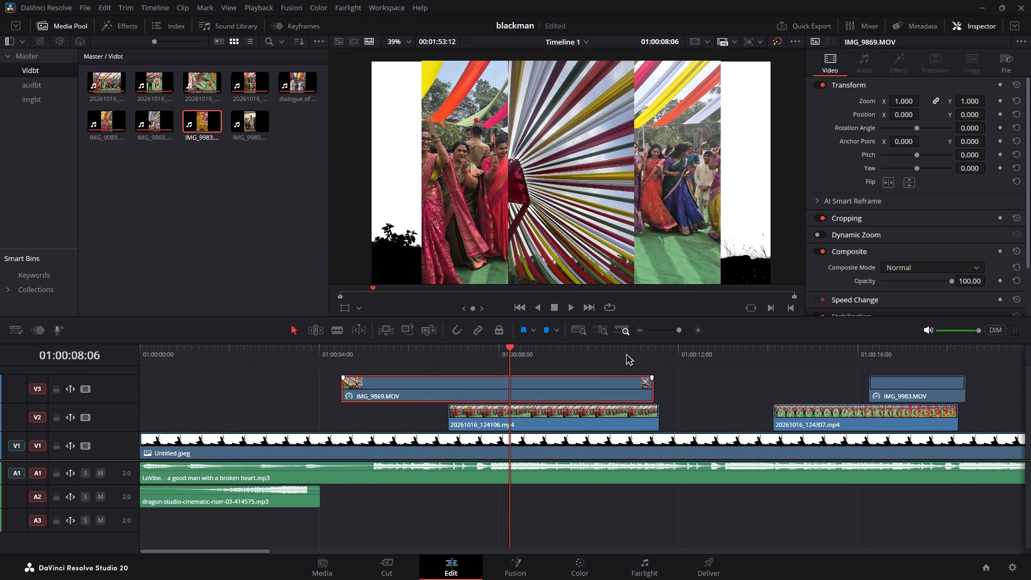
pyautogui.click(398, 359)
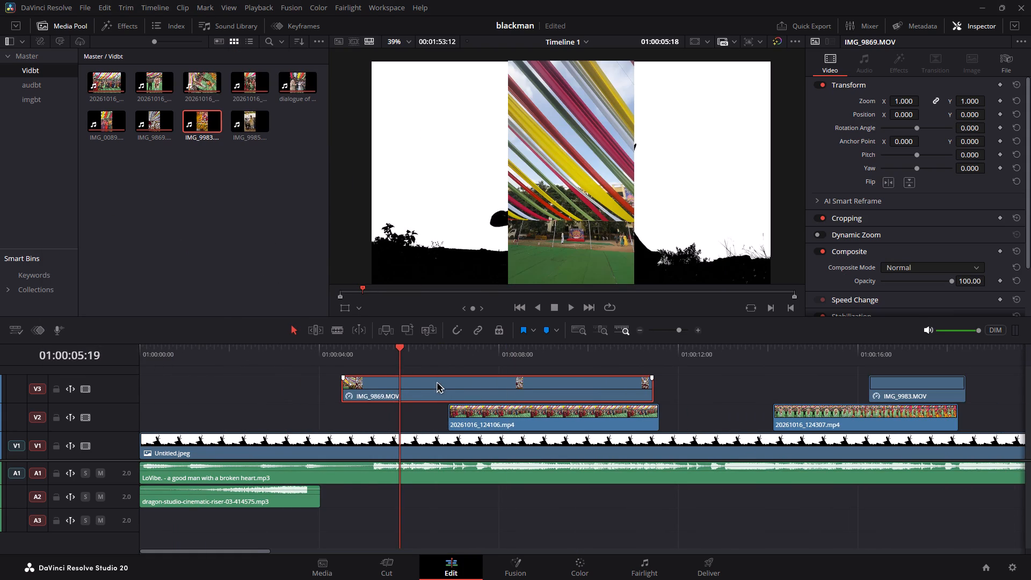
pyautogui.moveTo(444, 387); pyautogui.dragTo(257, 390)
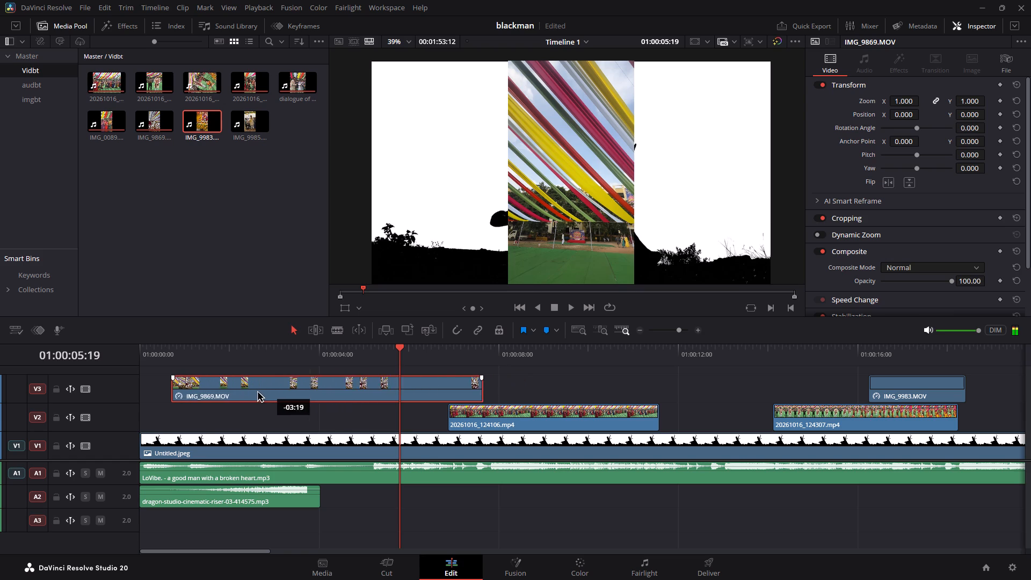
pyautogui.moveTo(257, 390); pyautogui.dragTo(251, 391)
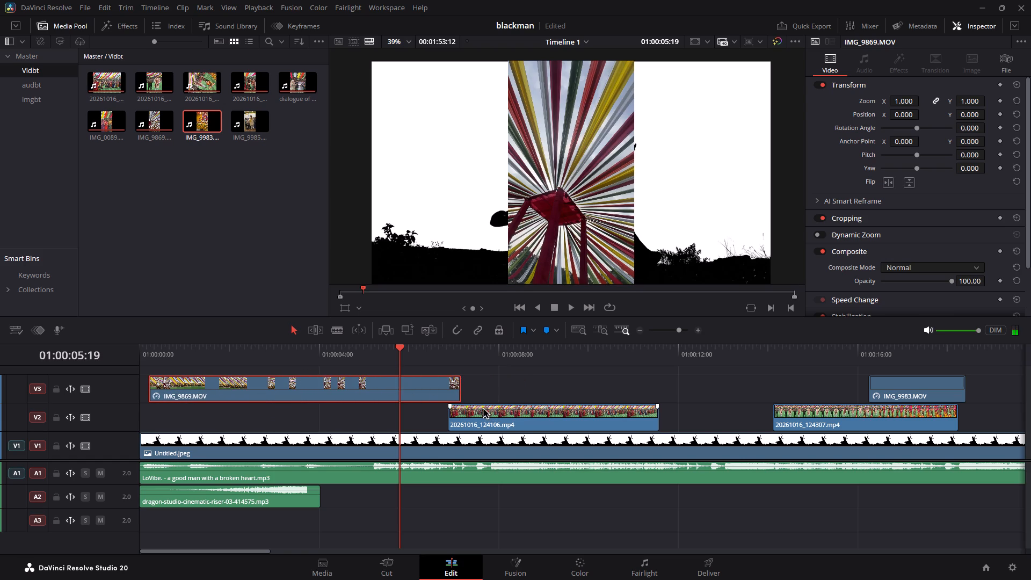
# Split the reversed IMG_9869.MOV clip on V3 just before 01:00:06:00 and delete the long part before the cut.
pyautogui.scroll(-1, 572, 380)
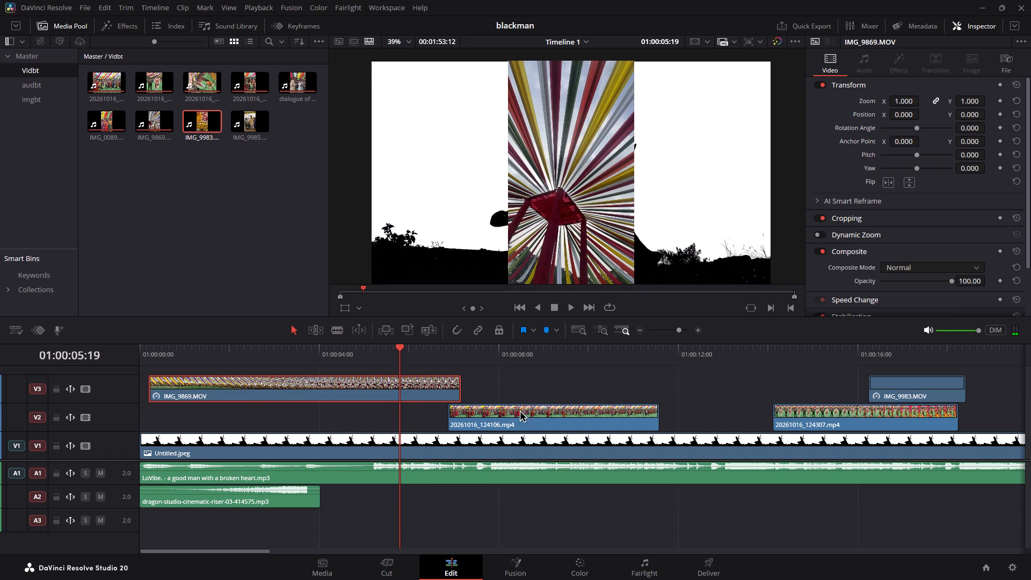
pyautogui.click(524, 420)
pyautogui.rightClick(397, 385)
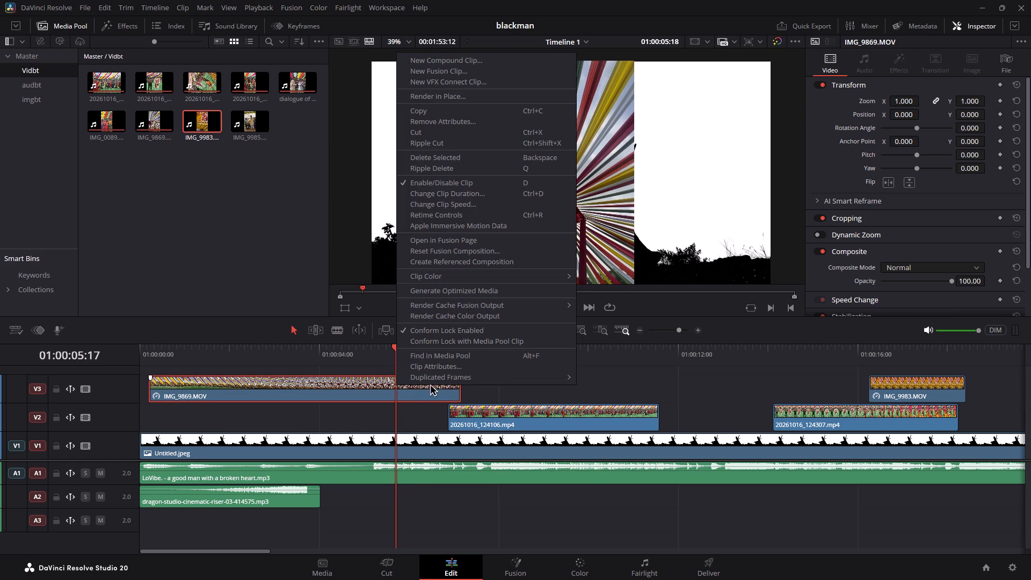
pyautogui.moveTo(362, 361); pyautogui.dragTo(314, 366)
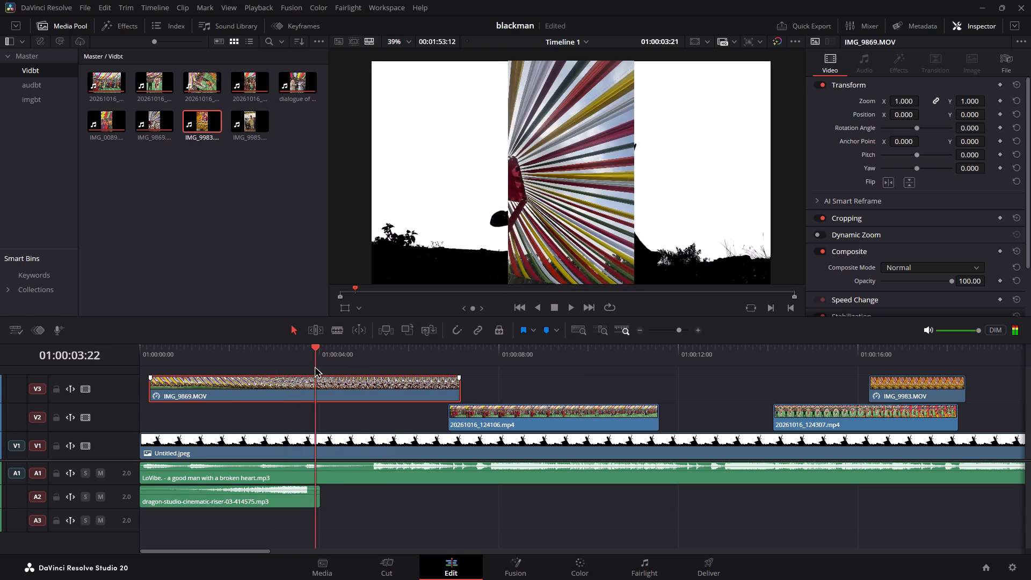
pyautogui.moveTo(314, 366); pyautogui.dragTo(156, 363)
pyautogui.rightClick(199, 391)
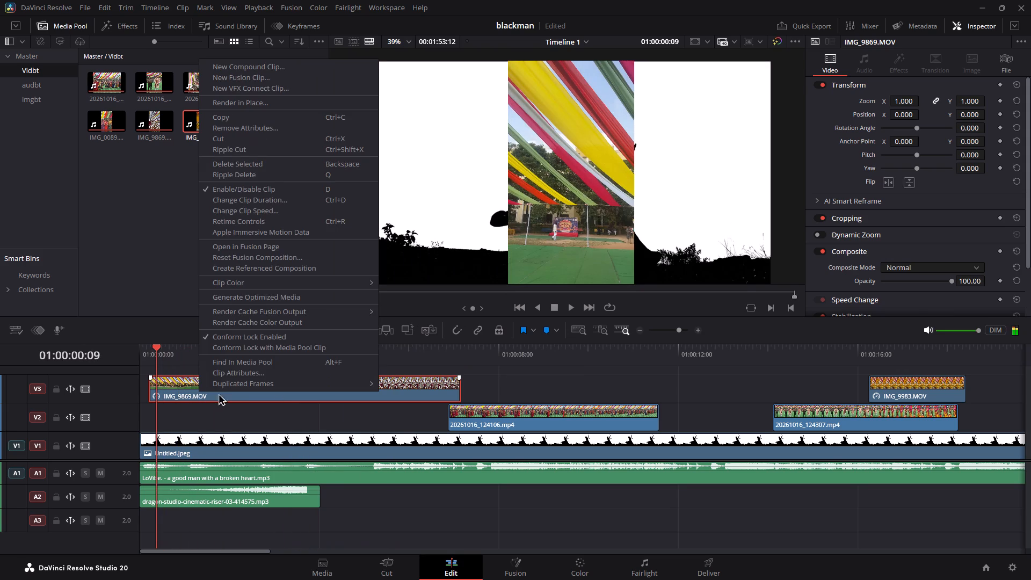
pyautogui.click(413, 345)
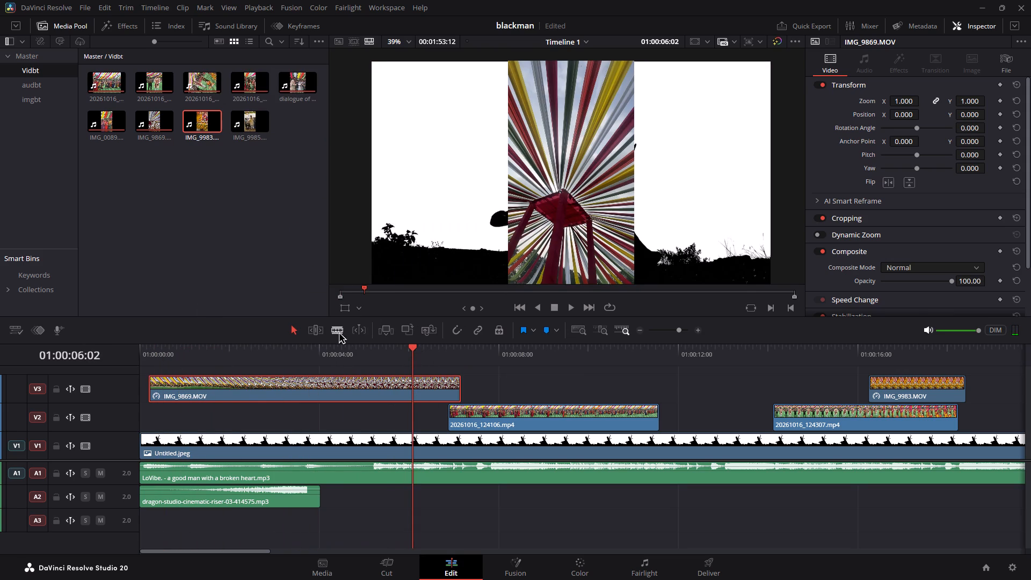
pyautogui.click(337, 329)
pyautogui.click(403, 399)
pyautogui.moveTo(363, 359); pyautogui.dragTo(367, 405)
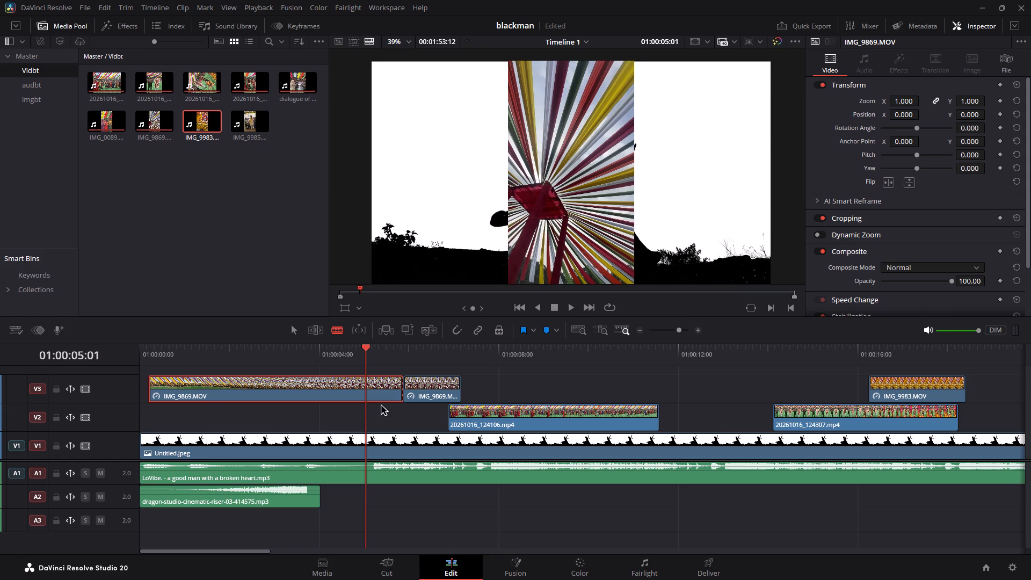
pyautogui.moveTo(384, 407); pyautogui.dragTo(380, 390)
pyautogui.press('BackSpace')
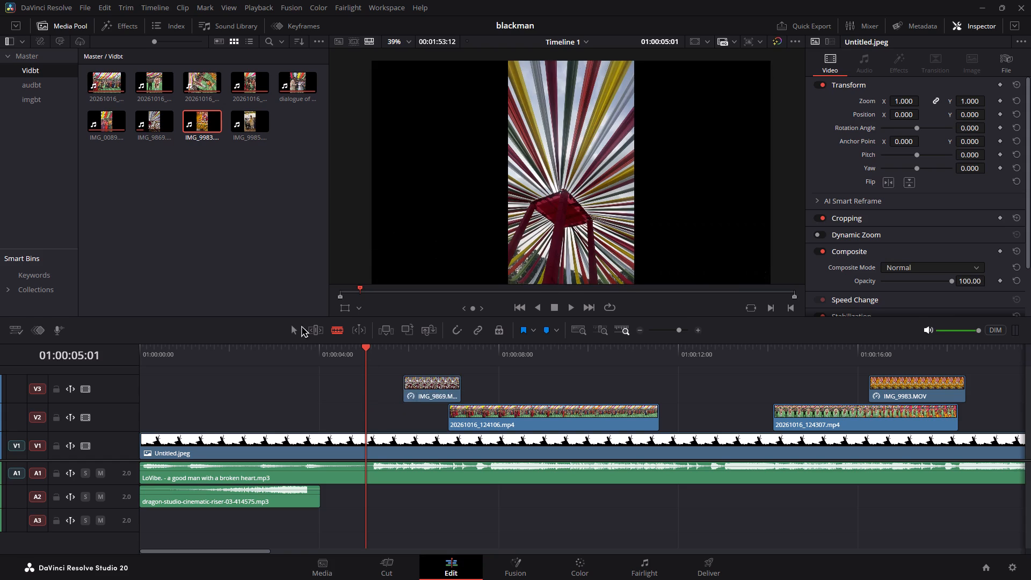
# Turn off Reverse Speed and apply Freeze Frame to the remaining IMG_9869.MOV piece on V3, and check the frozen picture.
pyautogui.click(299, 330)
pyautogui.click(417, 383)
pyautogui.rightClick(422, 388)
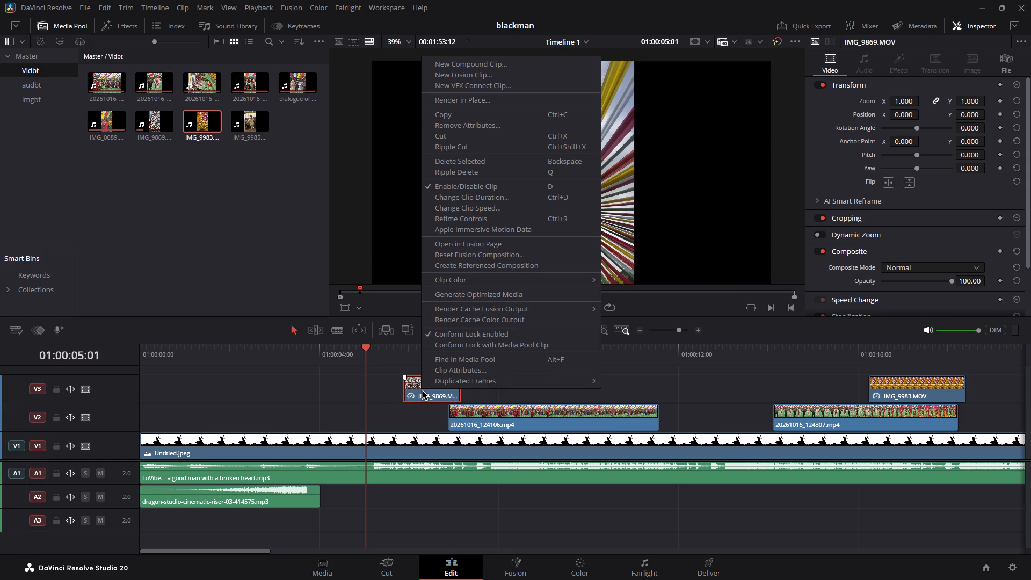
pyautogui.click(488, 210)
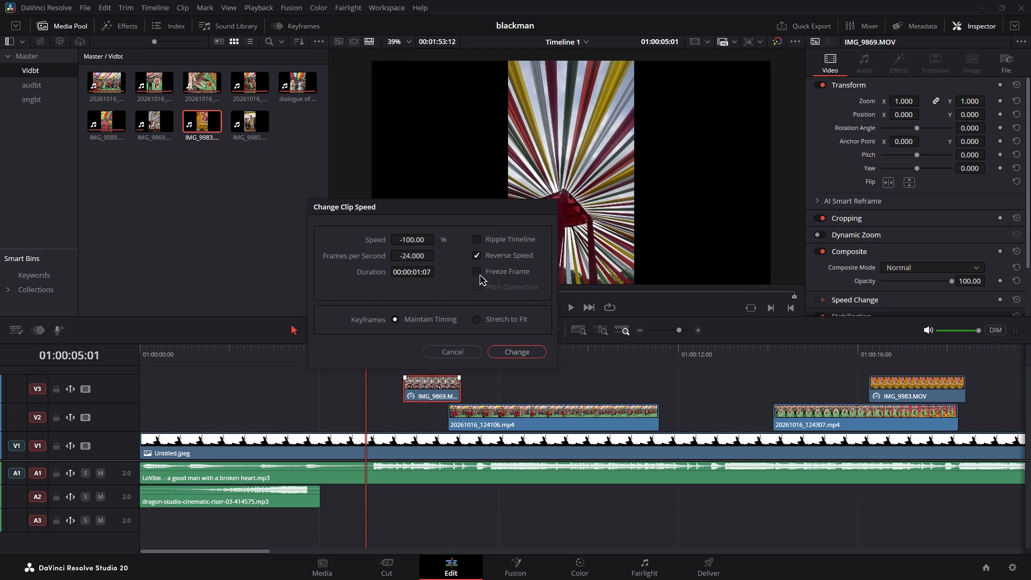
pyautogui.click(476, 259)
pyautogui.click(476, 272)
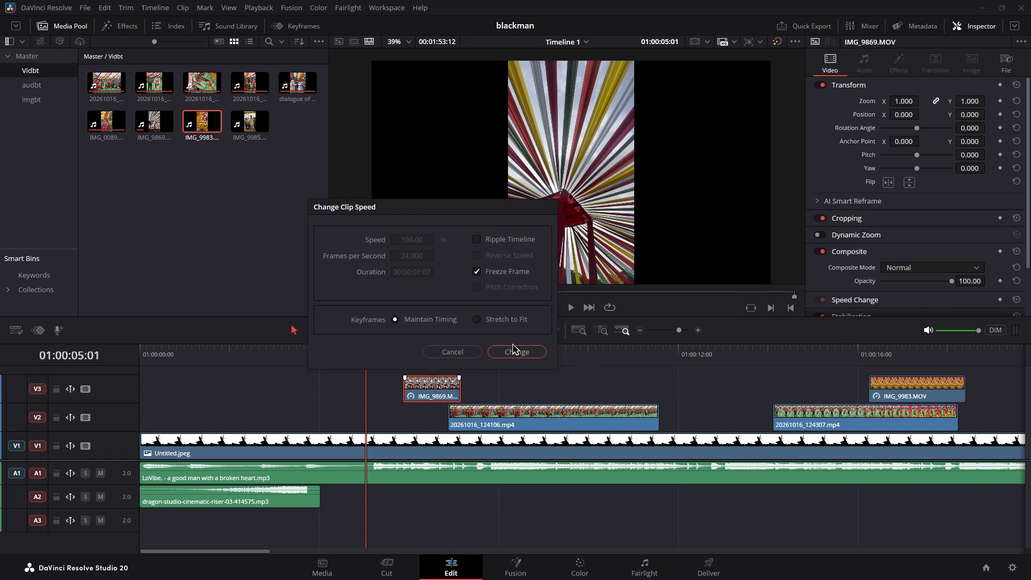
pyautogui.click(522, 354)
pyautogui.moveTo(411, 347); pyautogui.dragTo(434, 353)
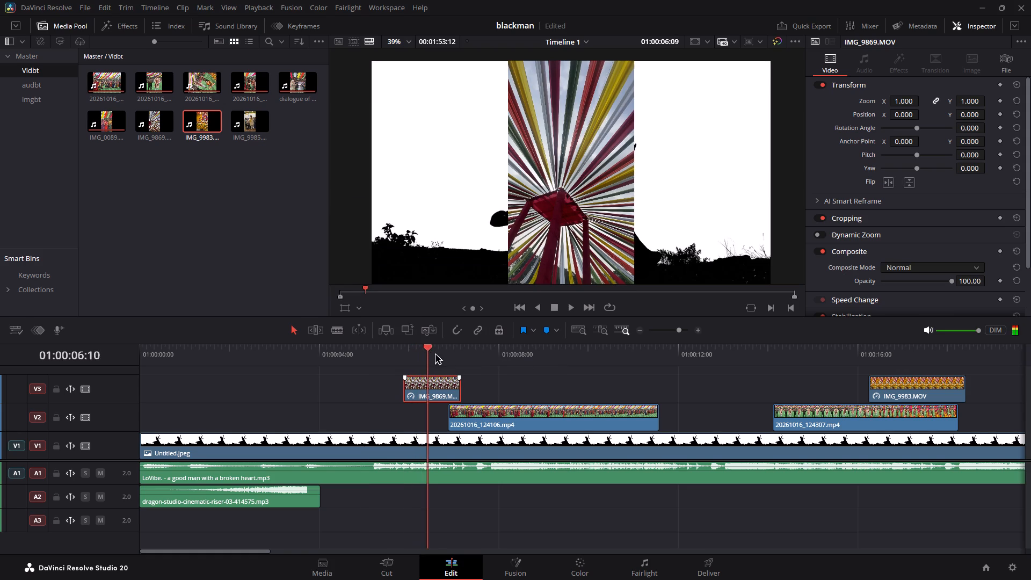
pyautogui.moveTo(434, 353); pyautogui.dragTo(434, 353)
# Move the frozen IMG_9869.MOV clip to V2 at the very start of the timeline, 01:00:00:00, and preview it there.
pyautogui.moveTo(421, 394); pyautogui.dragTo(285, 407)
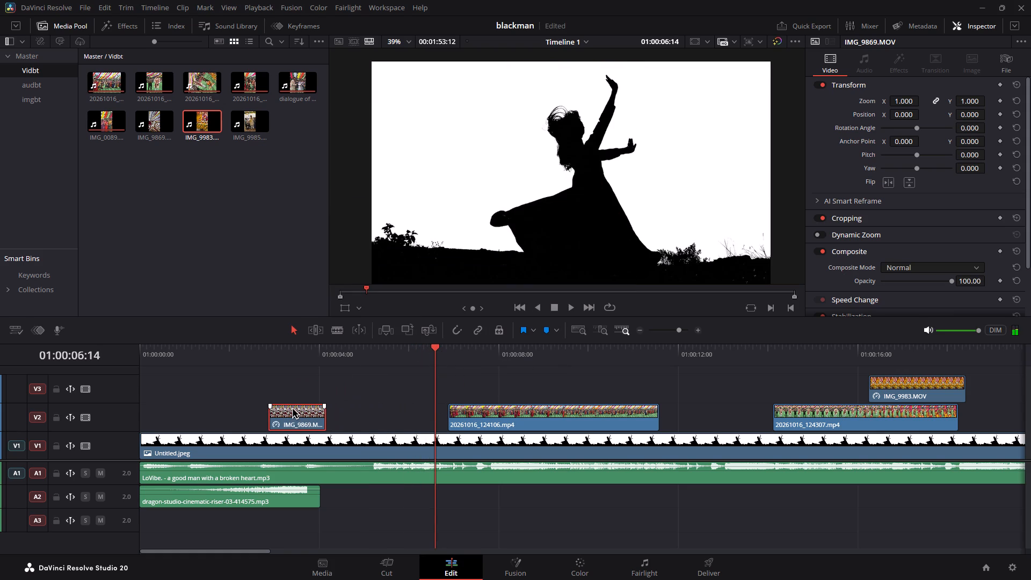
pyautogui.moveTo(299, 412); pyautogui.dragTo(303, 390)
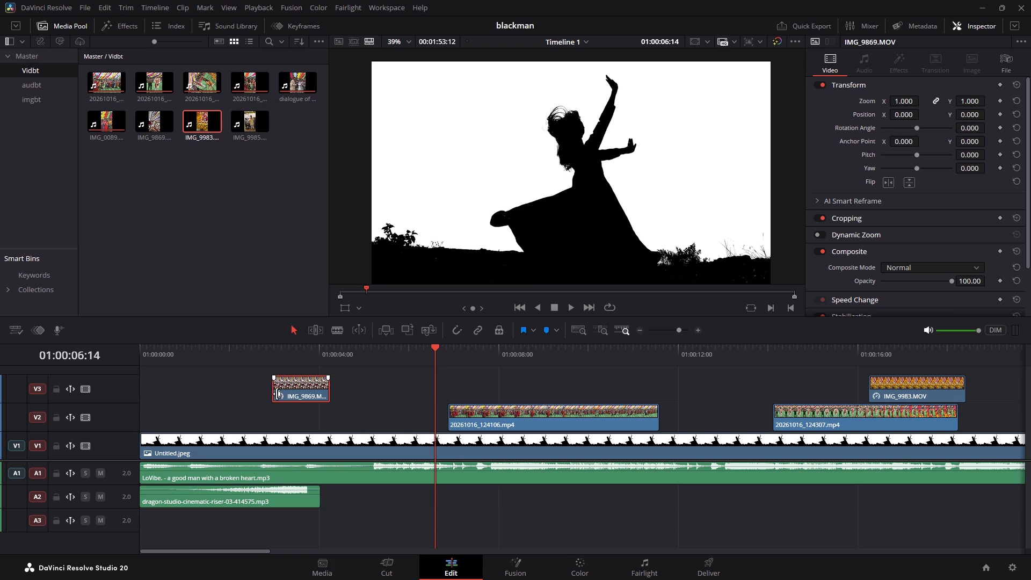
pyautogui.moveTo(307, 388); pyautogui.dragTo(161, 422)
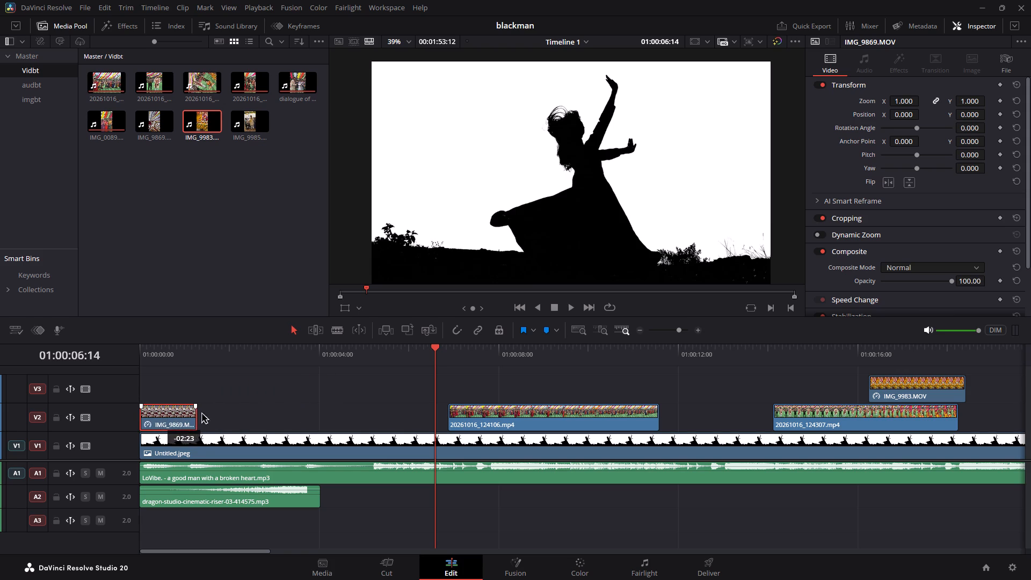
pyautogui.moveTo(431, 351); pyautogui.dragTo(179, 353)
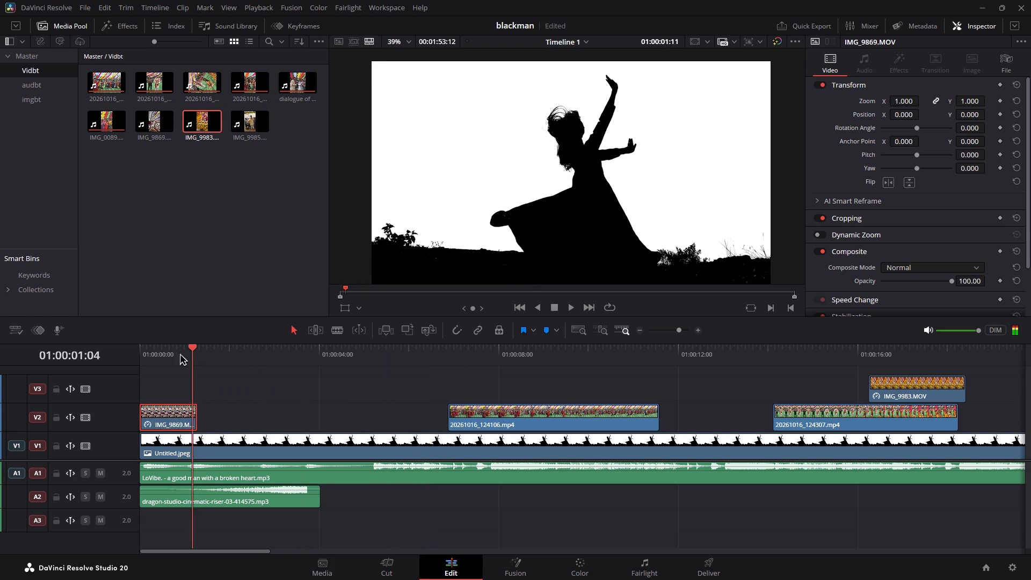
pyautogui.moveTo(179, 353); pyautogui.dragTo(164, 354)
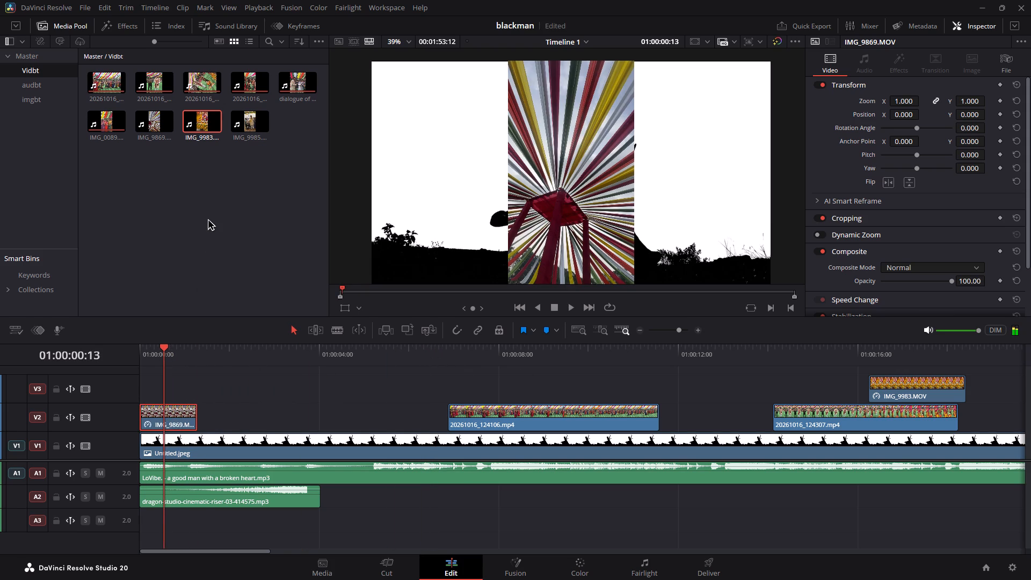
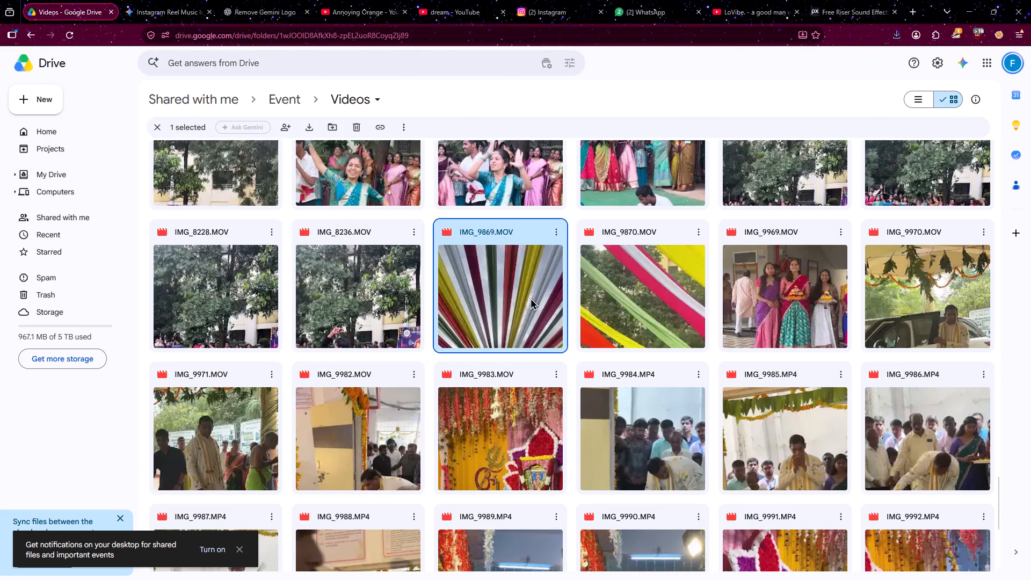
# Open IMG_8198.MOV from the shared Event Videos folder in Google Drive, preview it, and download it to the blacktag folder.
pyautogui.scroll(3, 518, 298)
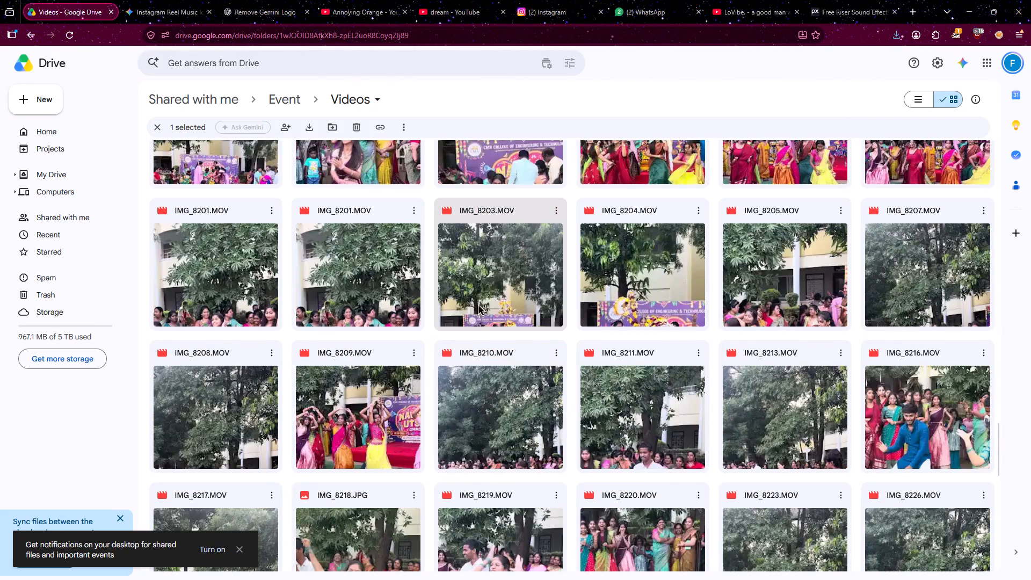
pyautogui.scroll(2, 477, 304)
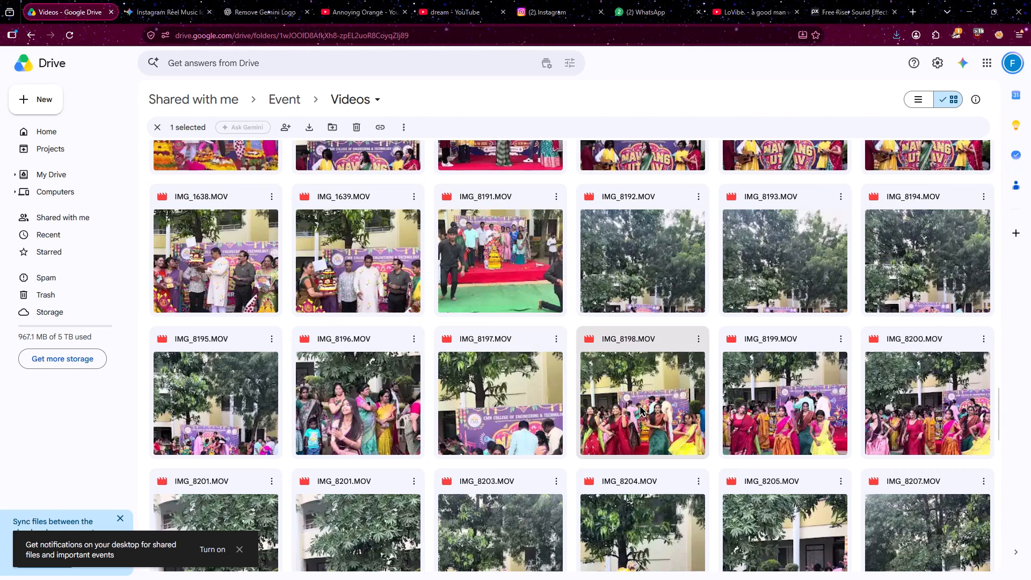
pyautogui.click(639, 405)
pyautogui.doubleClick(658, 395)
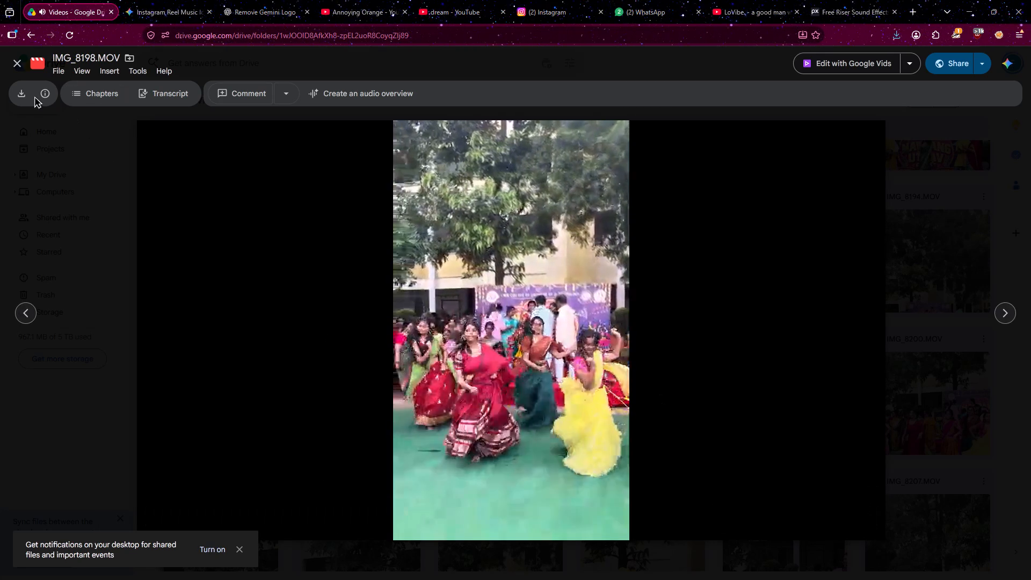
pyautogui.click(25, 98)
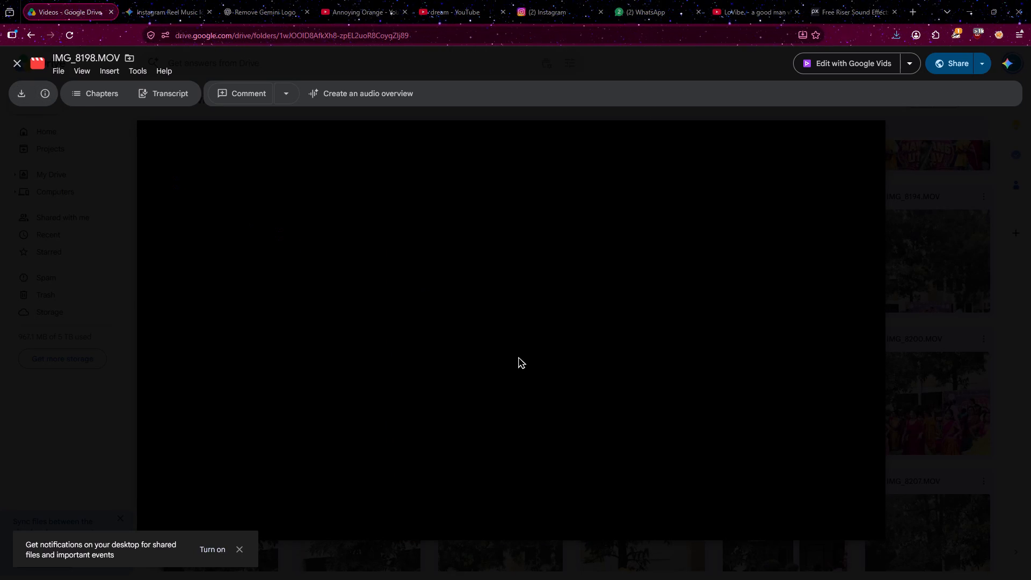
pyautogui.click(589, 463)
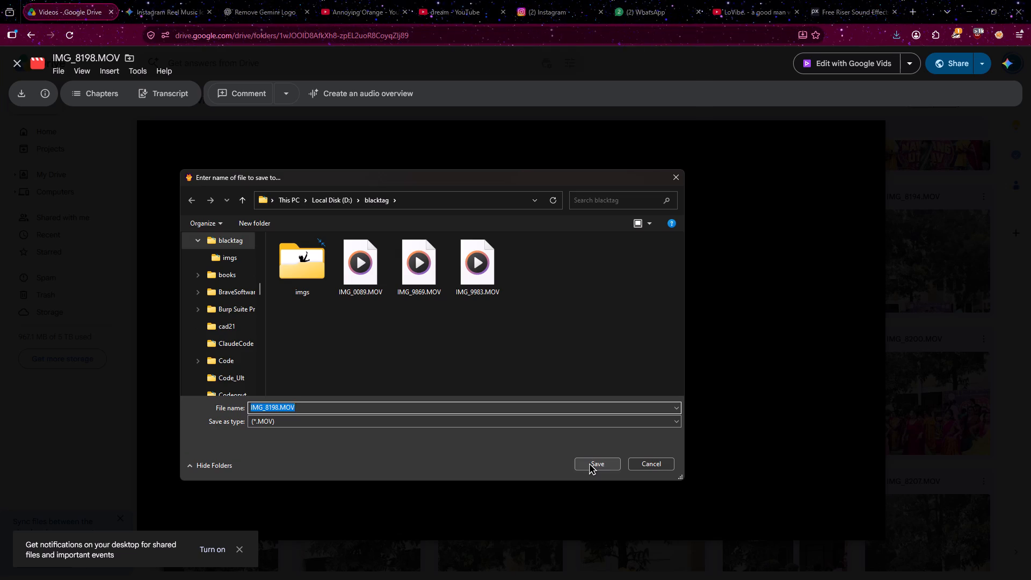
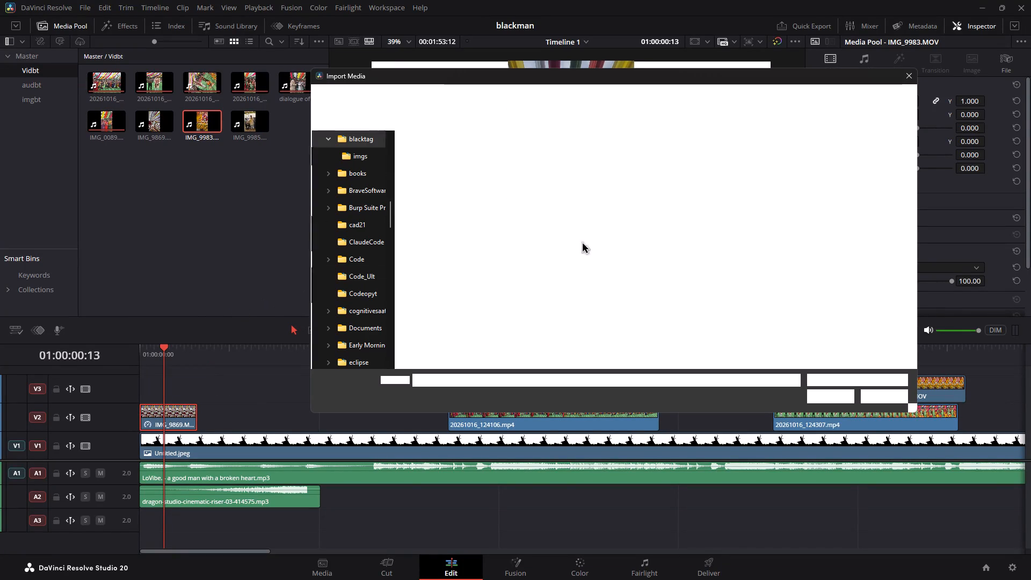
# Import the video clips from the blacktag folder, including the new IMG_8198.MOV, into the Vidbt bin.
pyautogui.keyDown('ctrl'); pyautogui.click(556, 245); pyautogui.keyUp('ctrl')
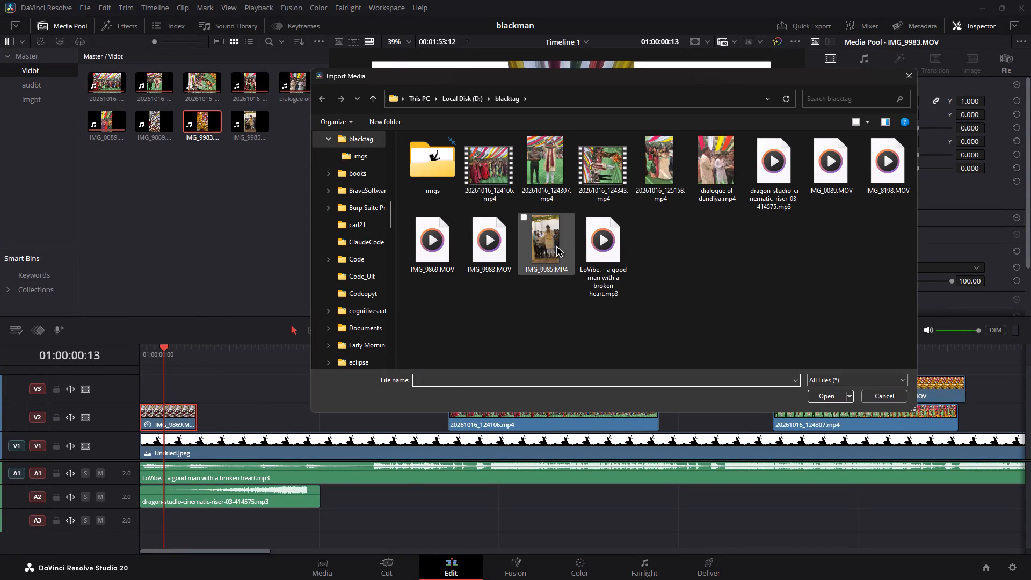
pyautogui.keyDown('ctrl'); pyautogui.click(497, 245); pyautogui.keyUp('ctrl')
pyautogui.keyDown('ctrl'); pyautogui.click(419, 248); pyautogui.keyUp('ctrl')
pyautogui.keyDown('ctrl'); pyautogui.click(496, 177); pyautogui.keyUp('ctrl')
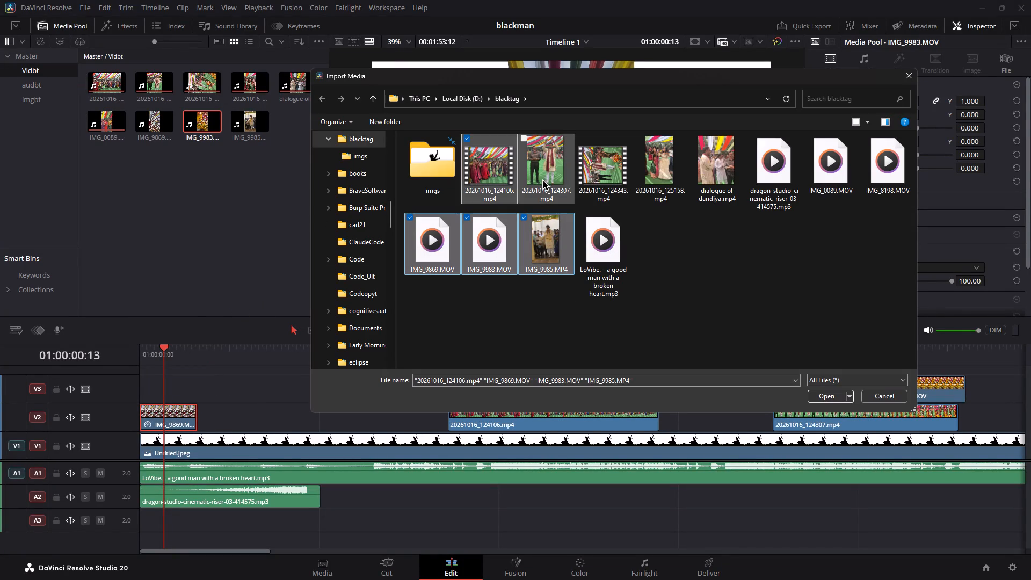
pyautogui.keyDown('ctrl'); pyautogui.click(543, 179); pyautogui.keyUp('ctrl')
pyautogui.keyDown('ctrl'); pyautogui.click(611, 172); pyautogui.keyUp('ctrl')
pyautogui.keyDown('ctrl'); pyautogui.click(671, 165); pyautogui.keyUp('ctrl')
pyautogui.keyDown('ctrl'); pyautogui.click(736, 161); pyautogui.keyUp('ctrl')
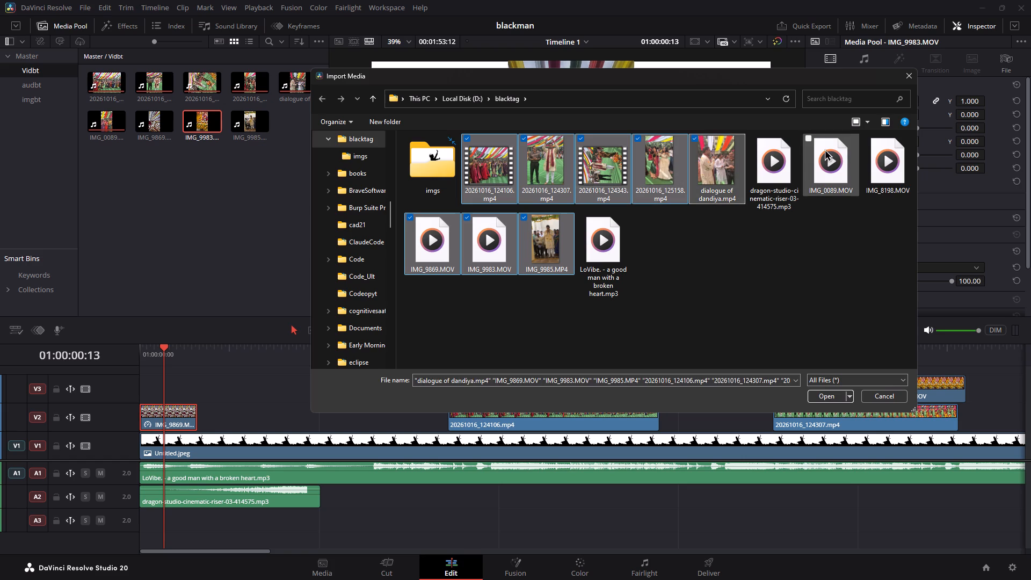
pyautogui.keyDown('ctrl'); pyautogui.click(824, 149); pyautogui.keyUp('ctrl')
pyautogui.keyDown('ctrl'); pyautogui.click(901, 155); pyautogui.keyUp('ctrl')
pyautogui.click(825, 397)
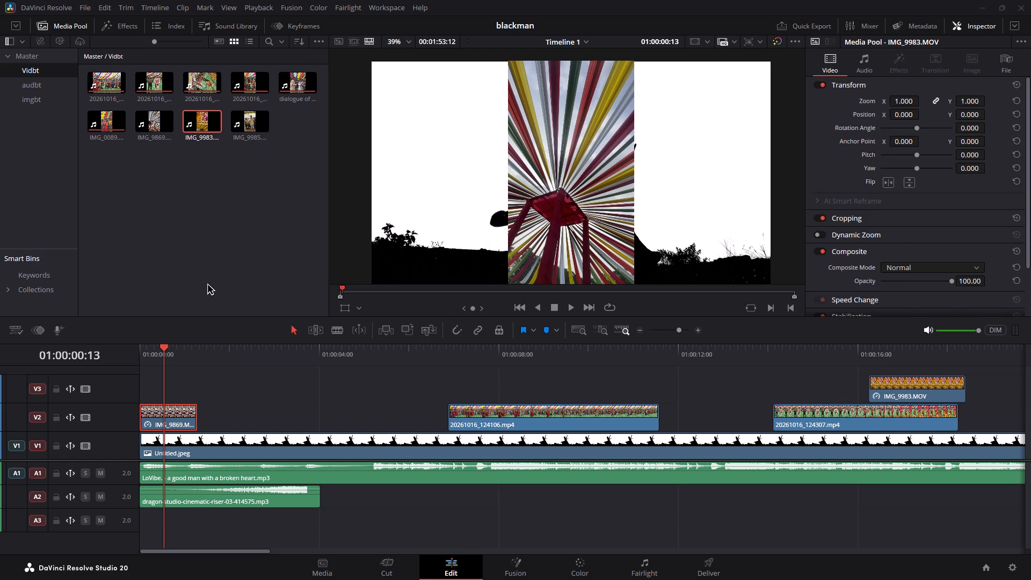
pyautogui.click(207, 283)
# Place IMG_8198.MOV on track V3 at about 3.5 seconds and delete its audio from track A3.
pyautogui.moveTo(156, 126); pyautogui.dragTo(168, 149)
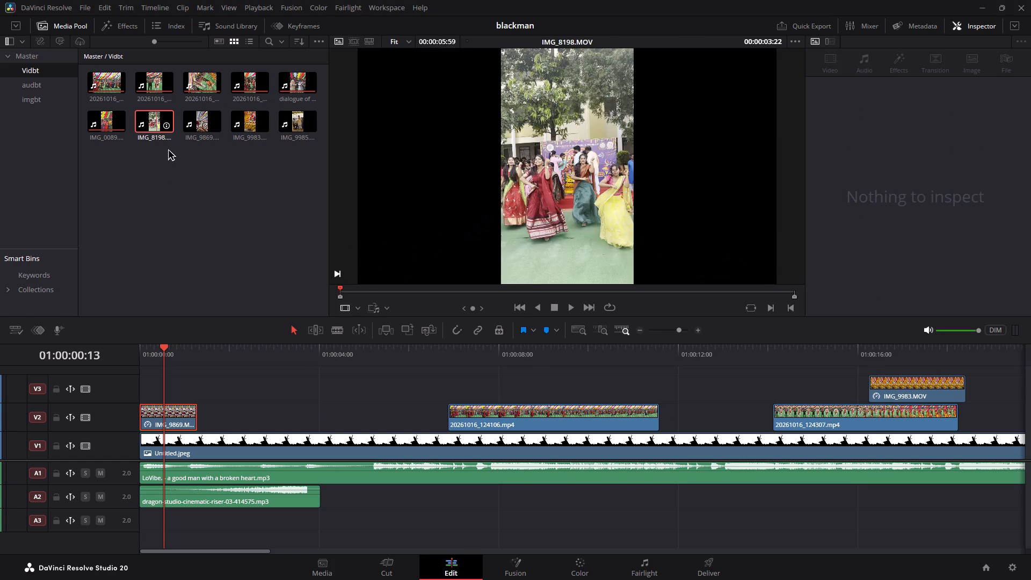
pyautogui.moveTo(168, 149); pyautogui.dragTo(300, 398)
pyautogui.click(418, 522)
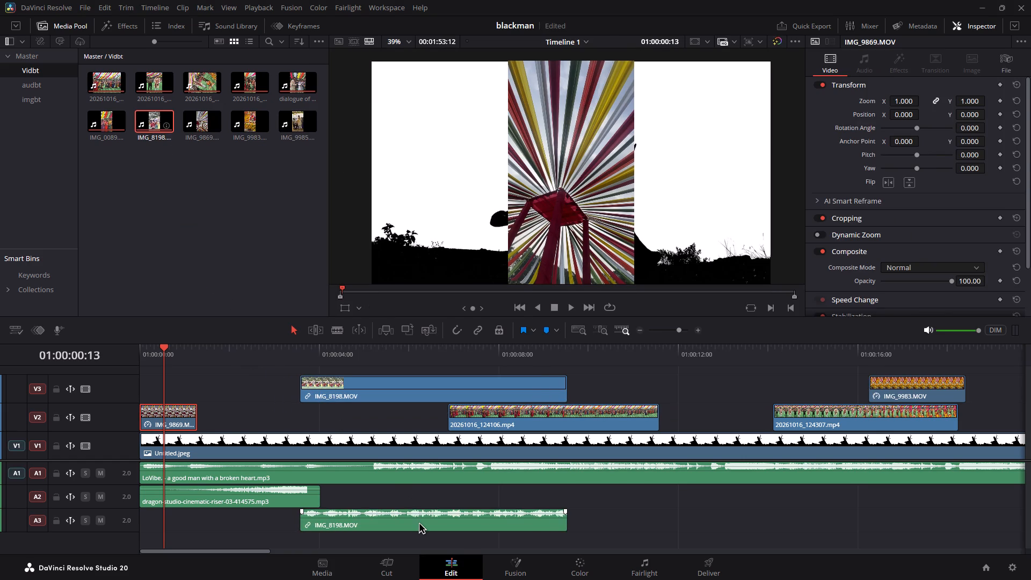
pyautogui.press('BackSpace')
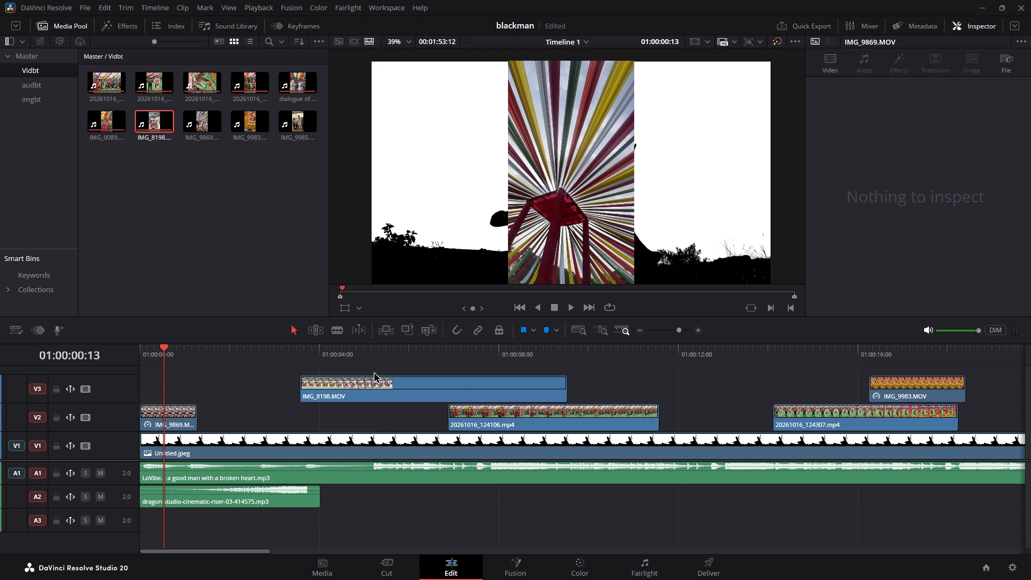
# Freeze the IMG_8198.MOV clip on V3 at 01:00:04:18 and delete the moving portion before the freeze.
pyautogui.click(361, 353)
pyautogui.moveTo(381, 345); pyautogui.dragTo(249, 347)
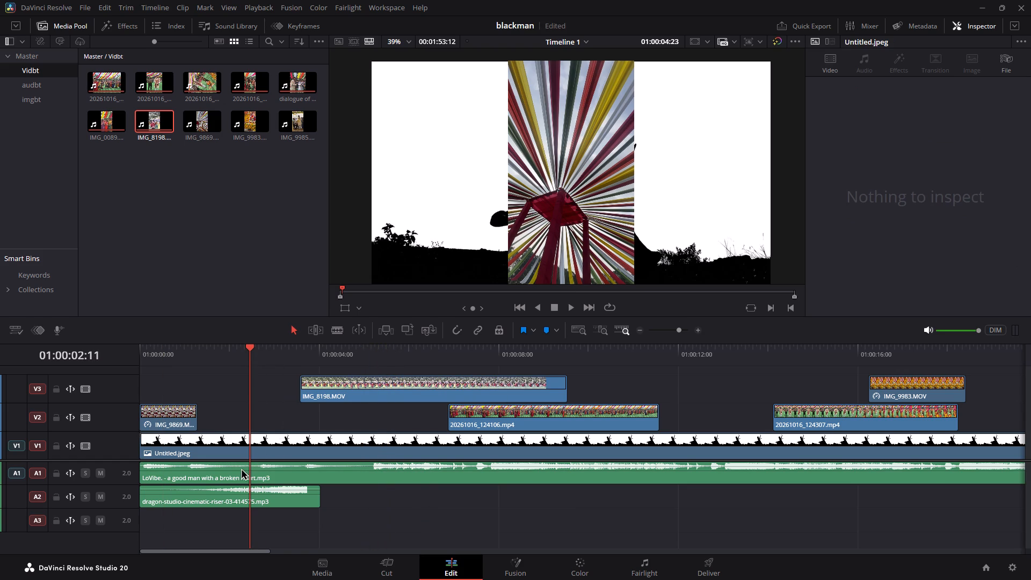
pyautogui.moveTo(243, 356); pyautogui.dragTo(121, 353)
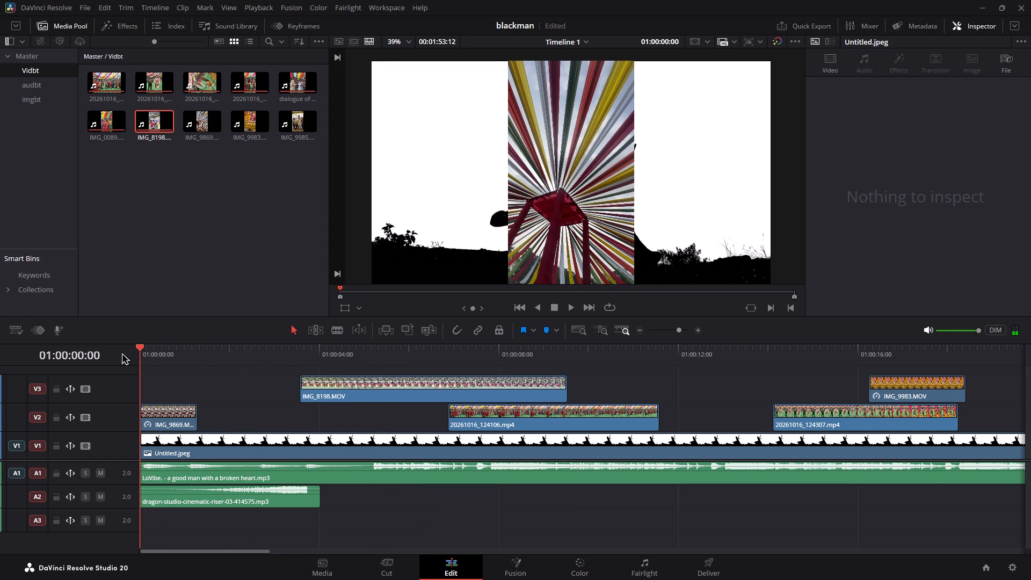
pyautogui.moveTo(121, 353); pyautogui.dragTo(353, 359)
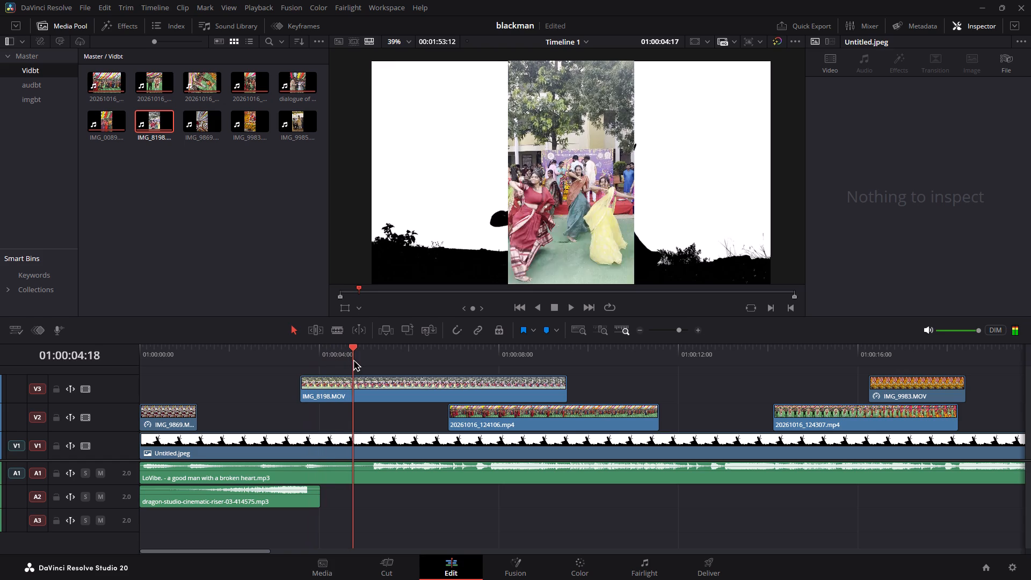
pyautogui.moveTo(353, 359); pyautogui.dragTo(353, 360)
pyautogui.rightClick(373, 390)
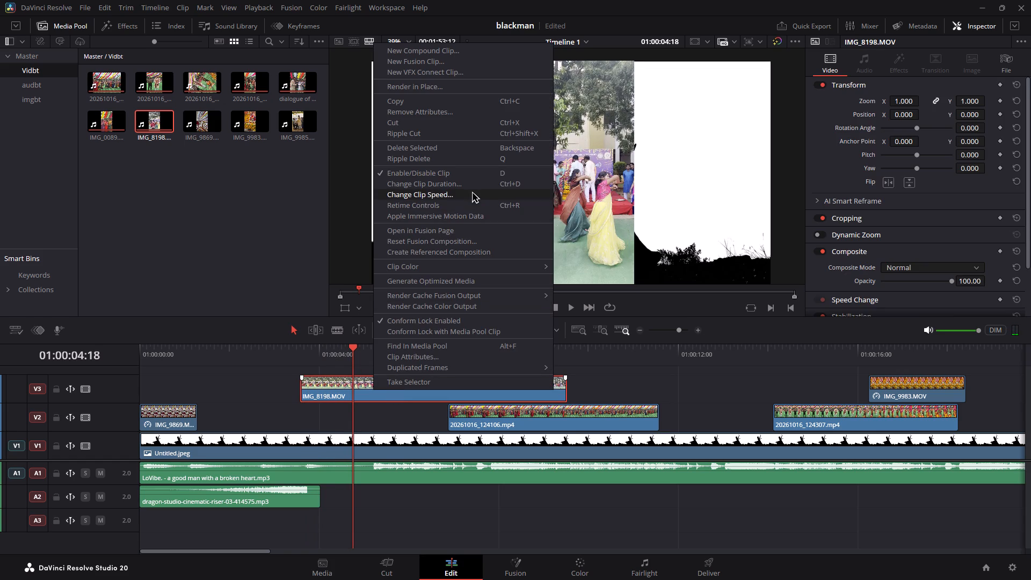
pyautogui.click(471, 191)
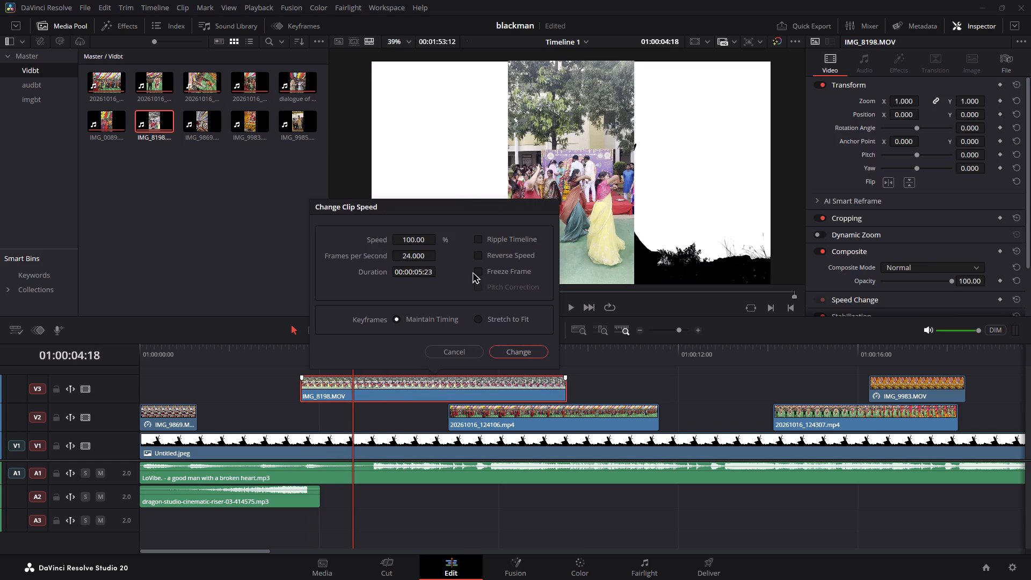
pyautogui.click(477, 272)
pyautogui.click(525, 352)
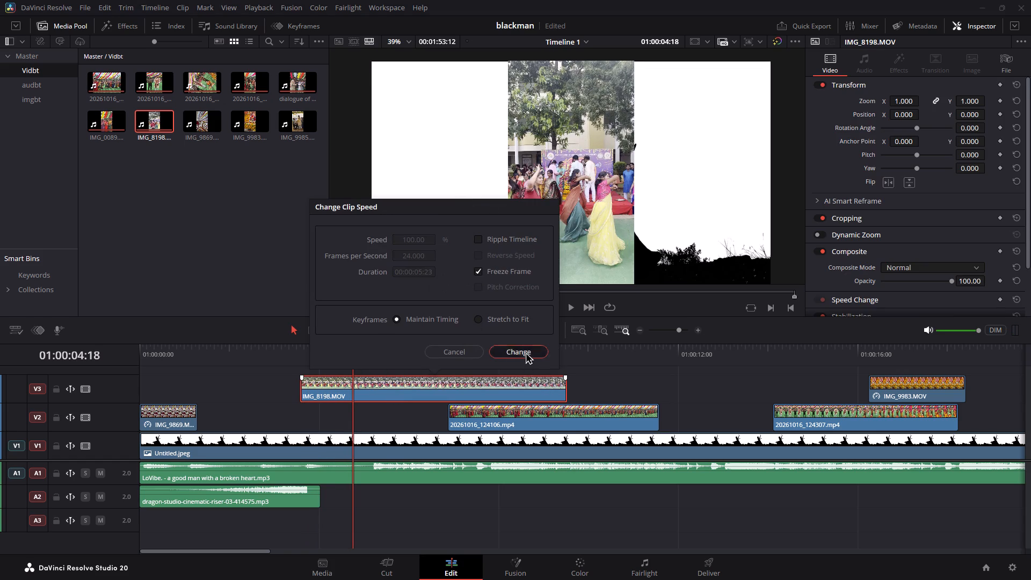
pyautogui.moveTo(395, 390); pyautogui.dragTo(425, 394)
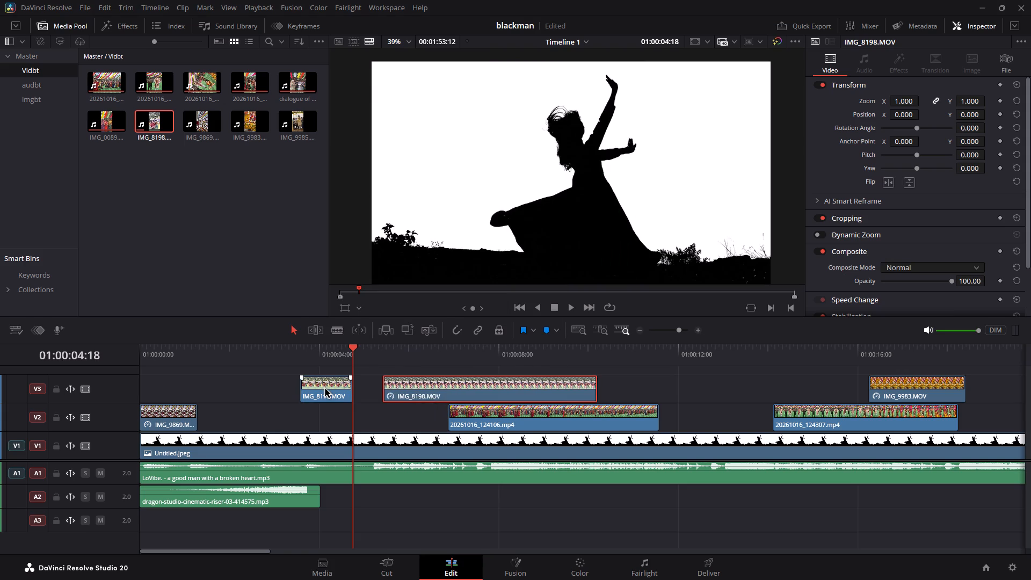
pyautogui.click(324, 387)
pyautogui.press('BackSpace')
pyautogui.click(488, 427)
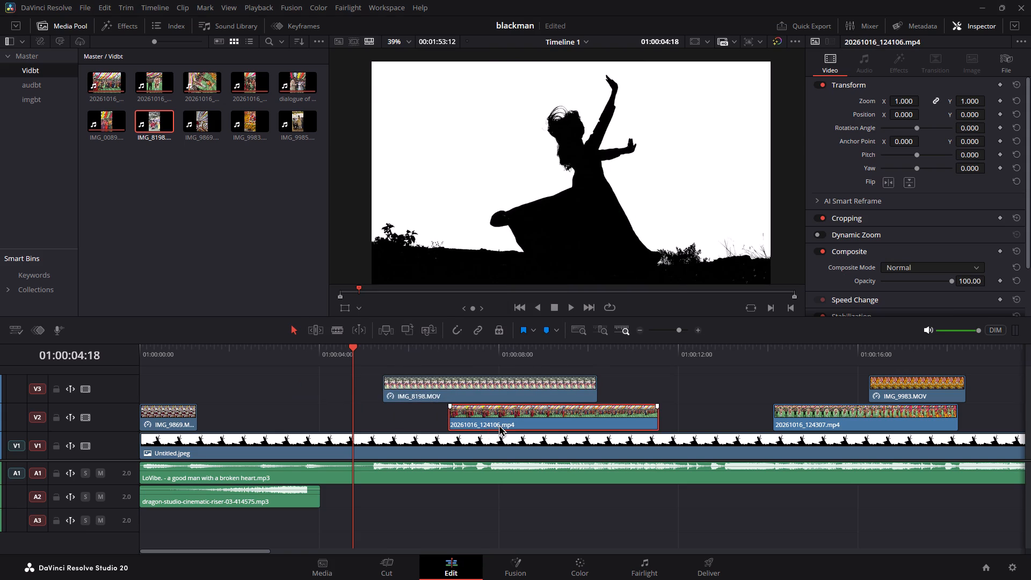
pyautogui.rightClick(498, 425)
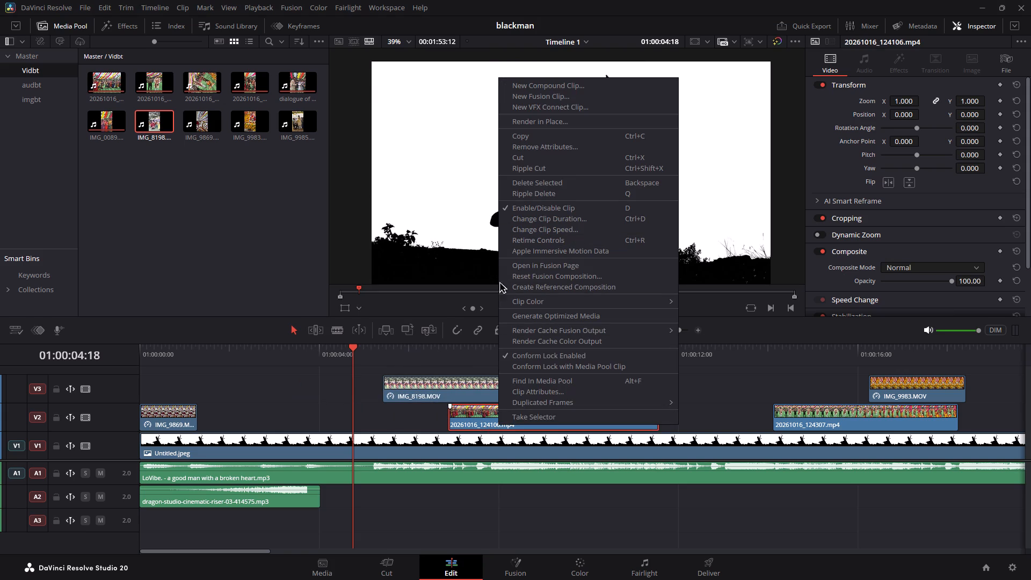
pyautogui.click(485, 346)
# Move the frozen IMG_8198.MOV clip earlier on V3 so it ends where 20261016_124106.mp4 begins.
pyautogui.moveTo(452, 387); pyautogui.dragTo(301, 386)
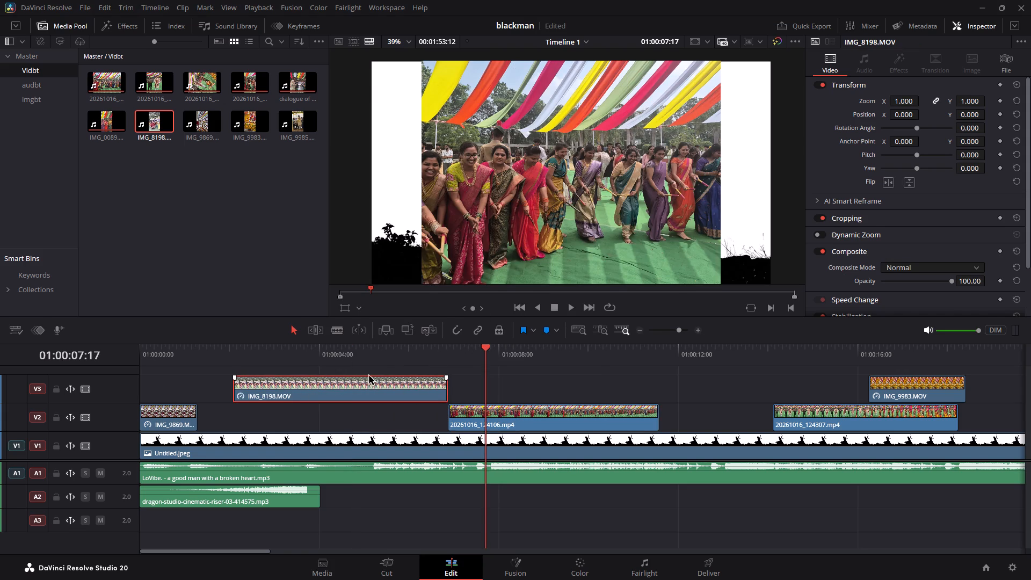
# Freeze 20261016_124106.mp4 at 01:00:07:20 and delete the moving portion before the freeze.
pyautogui.click(488, 352)
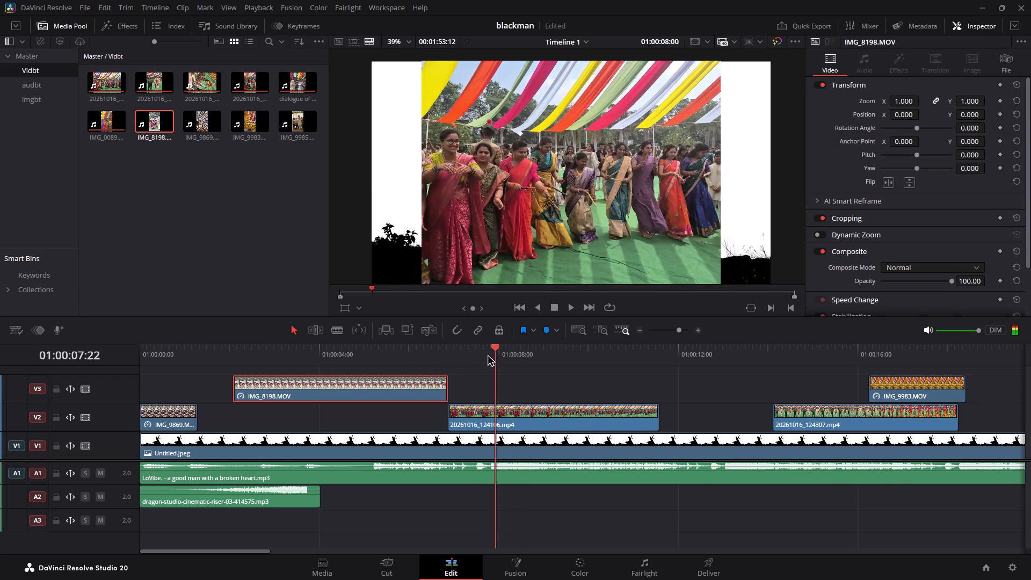
pyautogui.rightClick(499, 425)
pyautogui.click(547, 229)
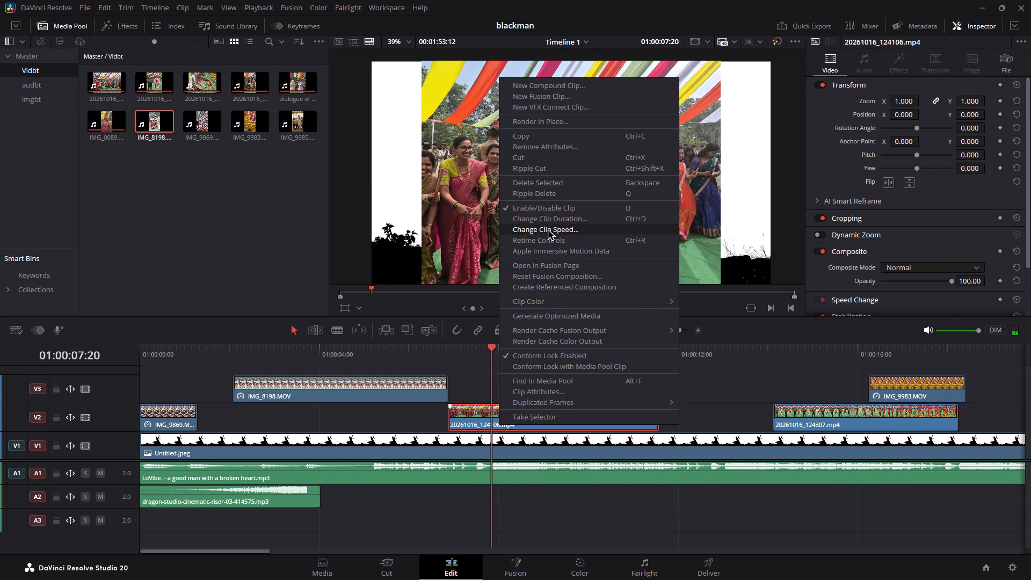
pyautogui.click(597, 301)
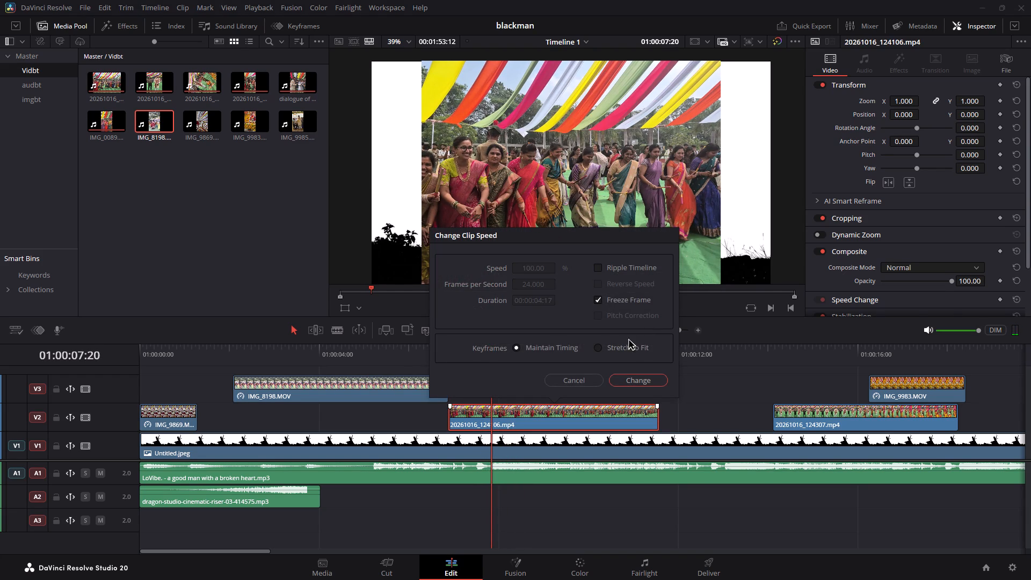
pyautogui.click(639, 378)
pyautogui.click(468, 418)
pyautogui.press('BackSpace')
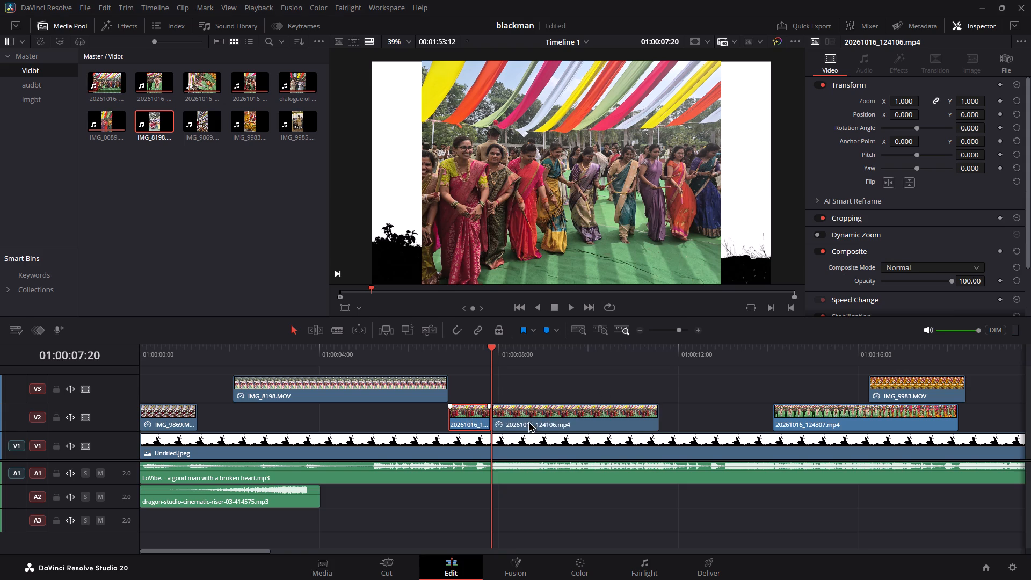
# Freeze 20261016_124307.mp4 at 01:00:14:12 and delete the moving portion before the freeze.
pyautogui.click(793, 358)
pyautogui.moveTo(798, 352); pyautogui.dragTo(804, 351)
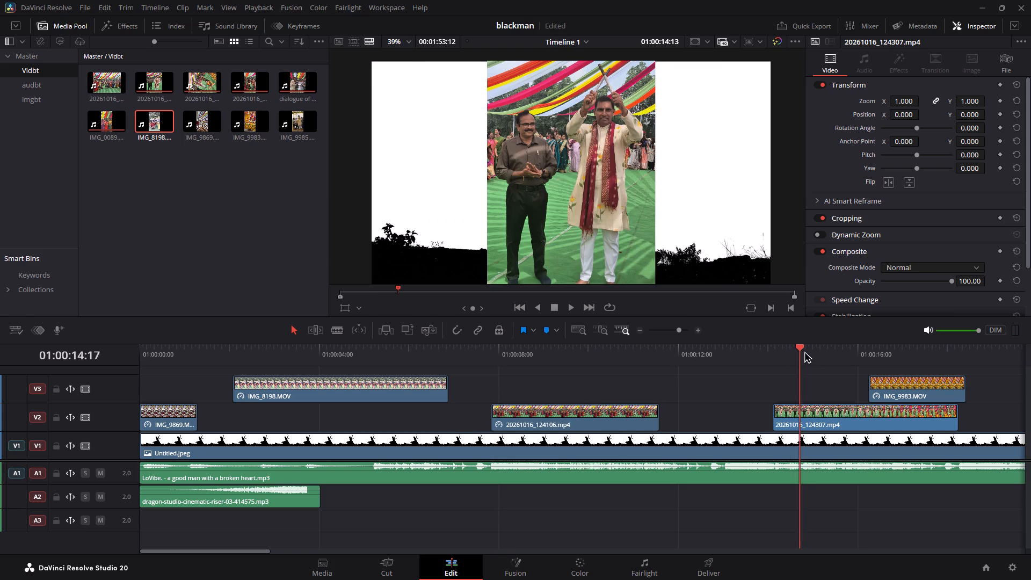
pyautogui.moveTo(804, 351); pyautogui.dragTo(788, 353)
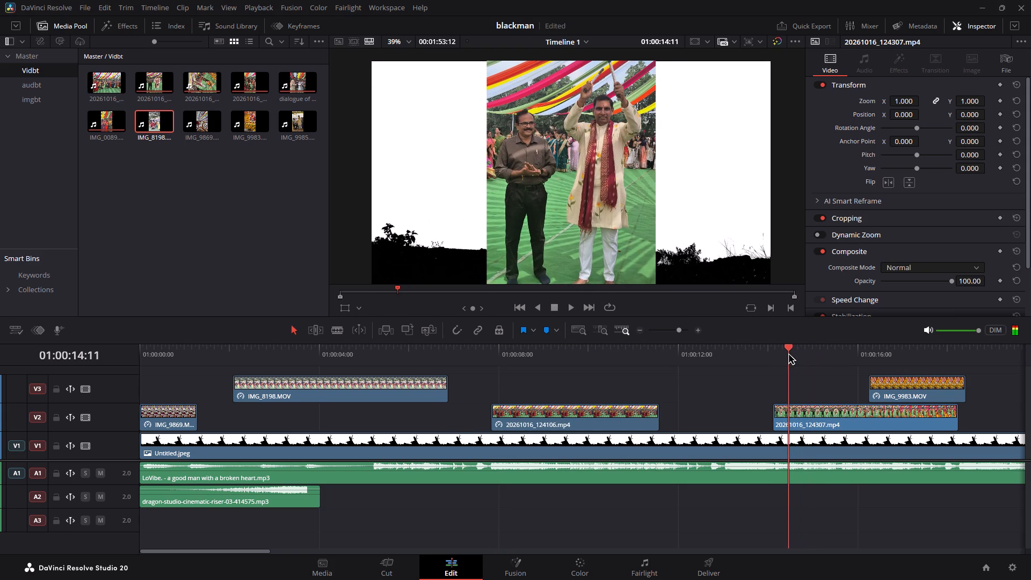
pyautogui.moveTo(788, 353); pyautogui.dragTo(791, 353)
pyautogui.rightClick(782, 411)
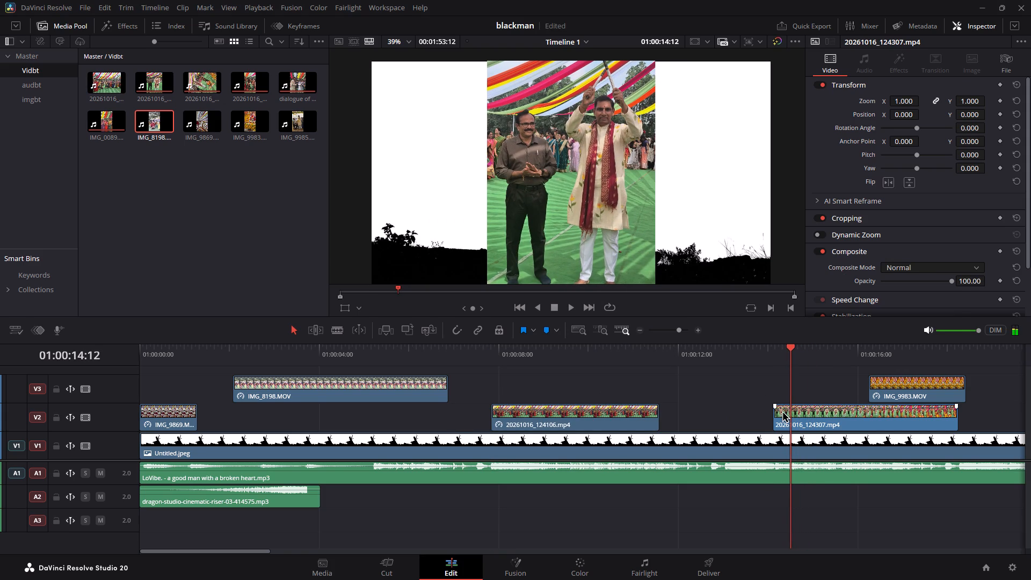
pyautogui.click(823, 220)
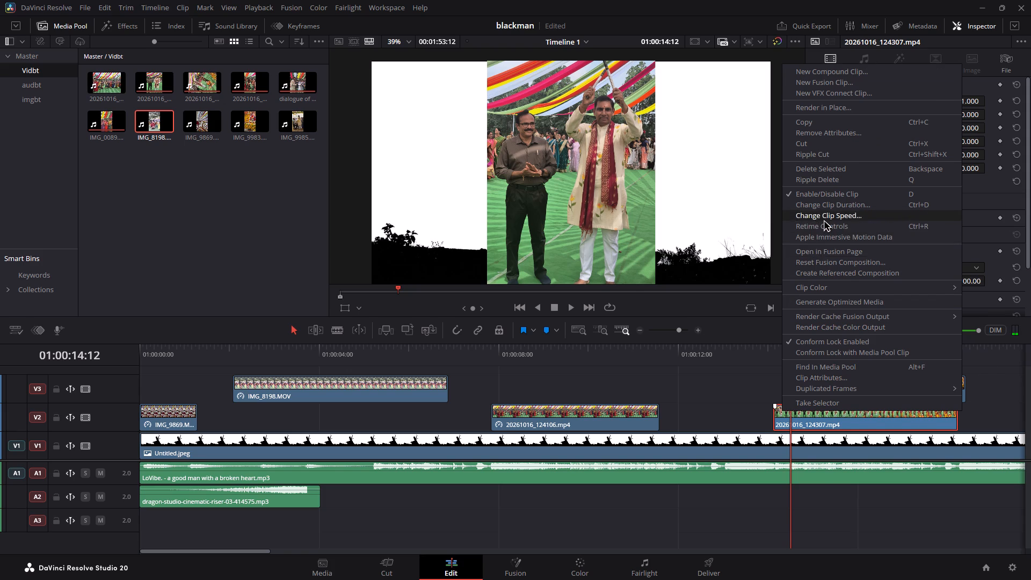
pyautogui.click(916, 300)
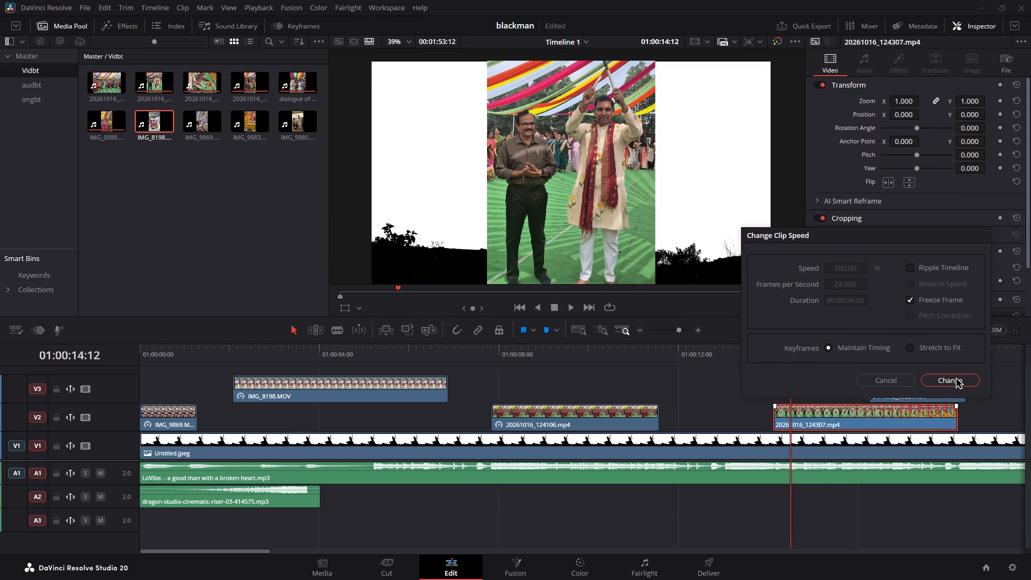
pyautogui.click(955, 377)
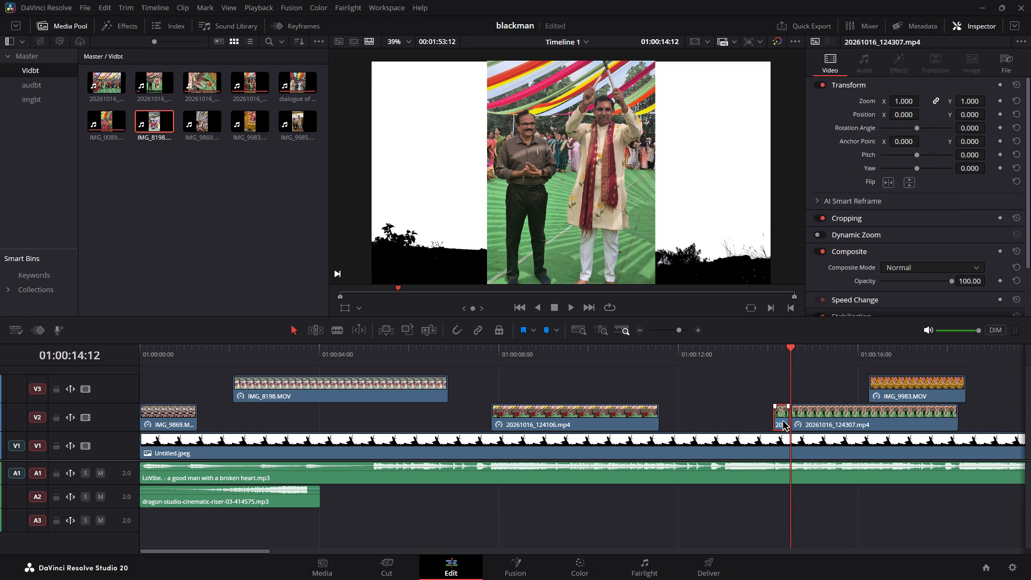
pyautogui.click(782, 419)
pyautogui.press('BackSpace')
# Move IMG_9983.MOV earlier on V3 so it ends at about the start of the frozen 20261016_124307.mp4.
pyautogui.moveTo(905, 394); pyautogui.dragTo(735, 392)
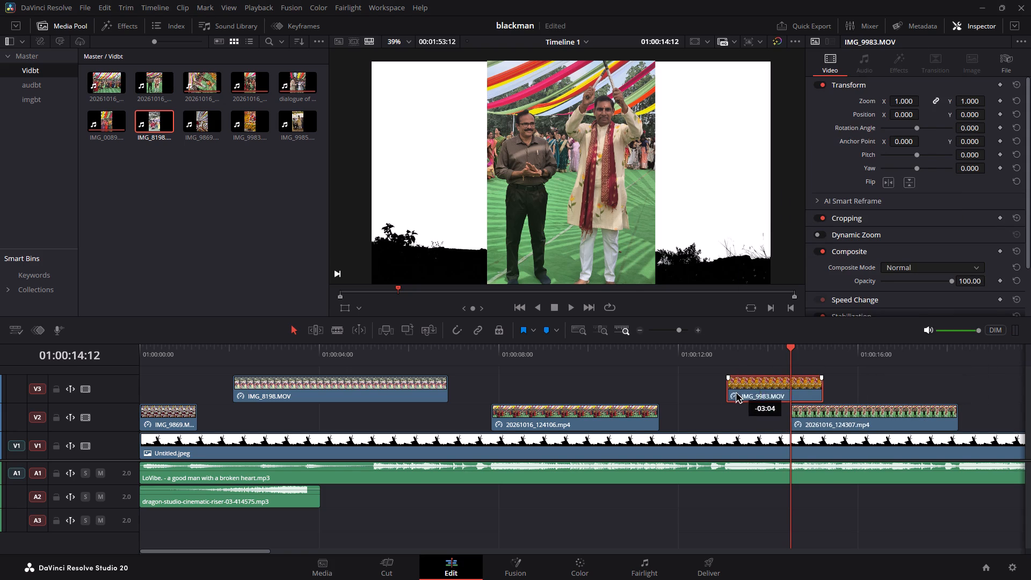
pyautogui.moveTo(735, 392); pyautogui.dragTo(733, 391)
# Stretch the IMG_9983.MOV picture horizontally with the viewer's Transform overlay, viewing it at 01:00:13:22.
pyautogui.moveTo(720, 356); pyautogui.dragTo(765, 364)
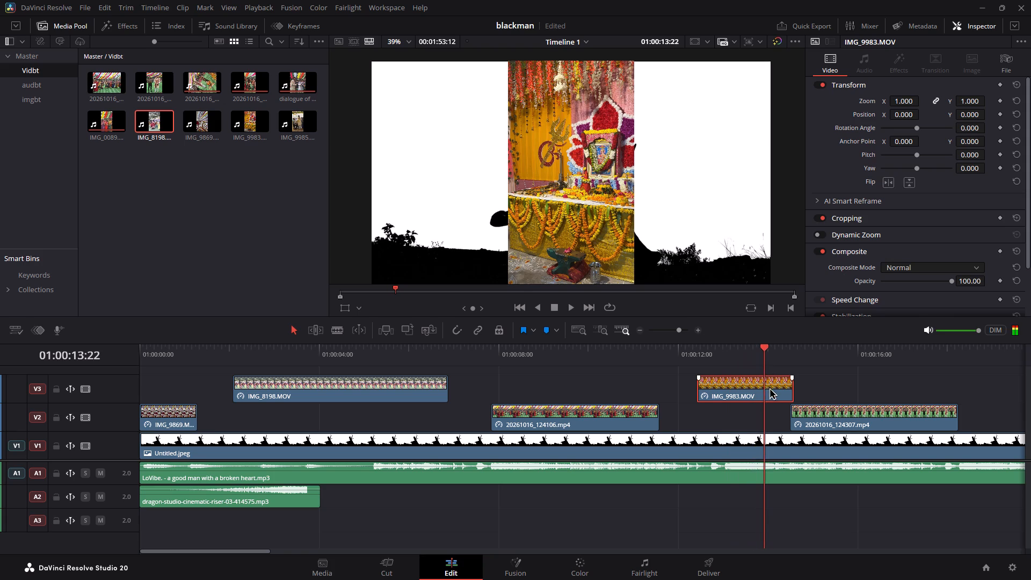
pyautogui.click(587, 230)
pyautogui.click(346, 309)
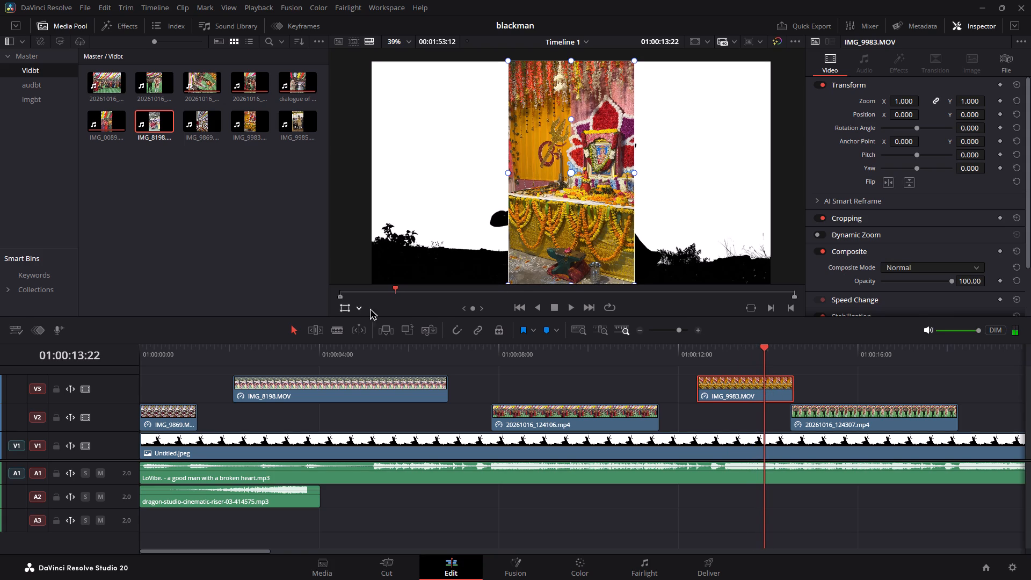
pyautogui.moveTo(634, 173); pyautogui.dragTo(658, 175)
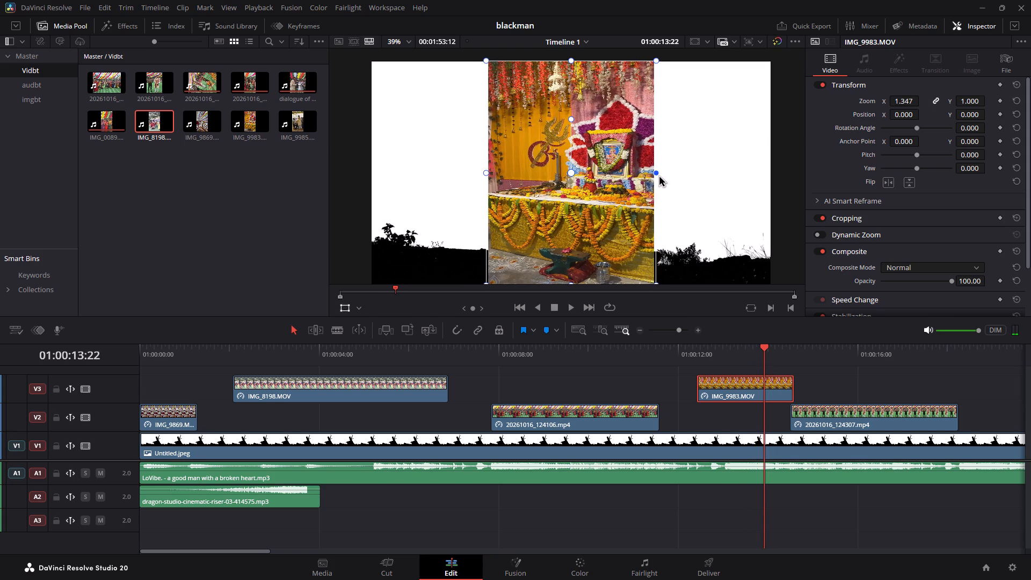
pyautogui.moveTo(658, 175); pyautogui.dragTo(659, 176)
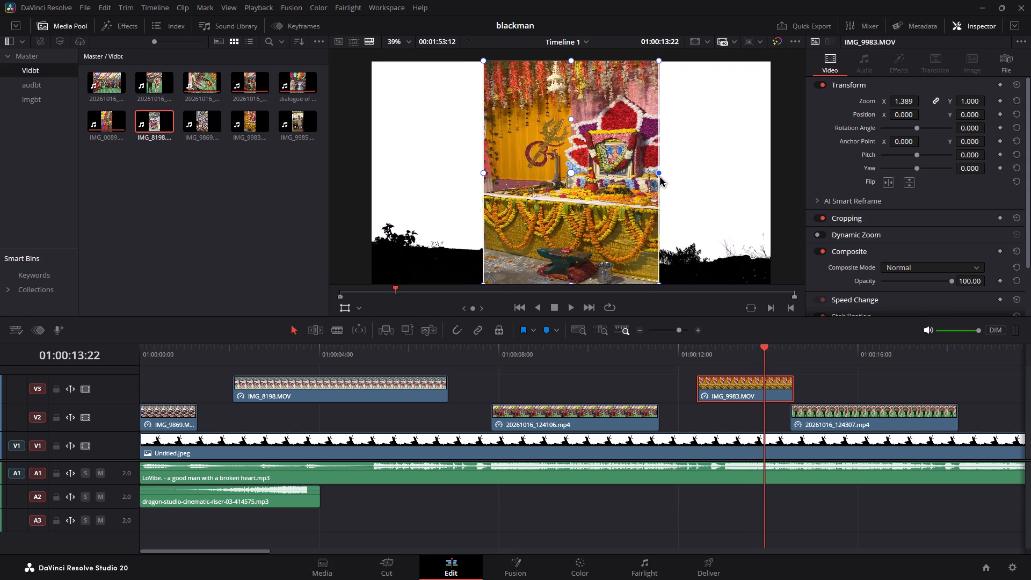
pyautogui.moveTo(659, 176); pyautogui.dragTo(664, 176)
# Enable AI Super Scale with 2x Enhanced on the IMG_9983.MOV clip.
pyautogui.scroll(-2, 894, 228)
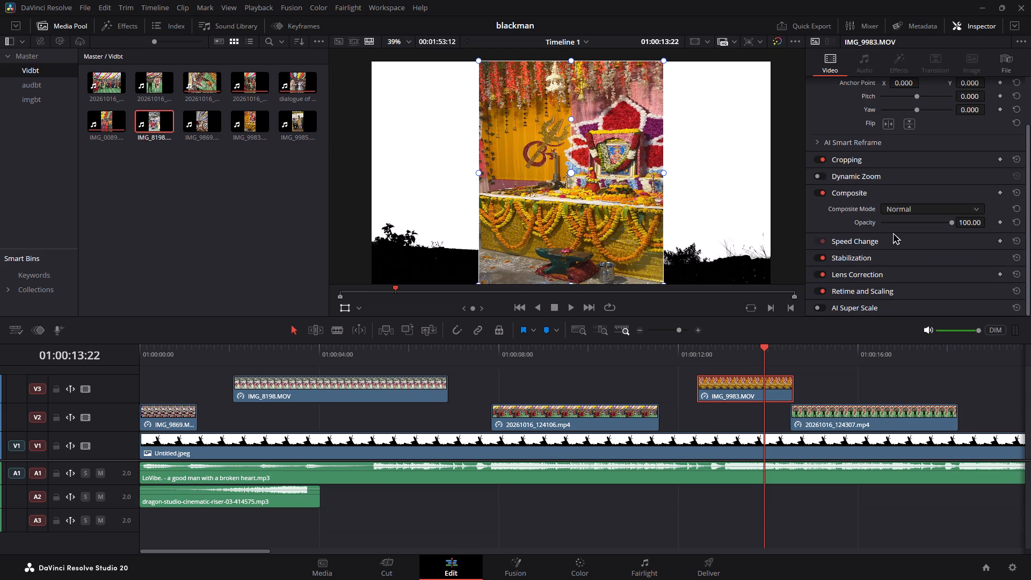
pyautogui.scroll(-2, 890, 241)
pyautogui.click(867, 311)
pyautogui.scroll(-1, 912, 295)
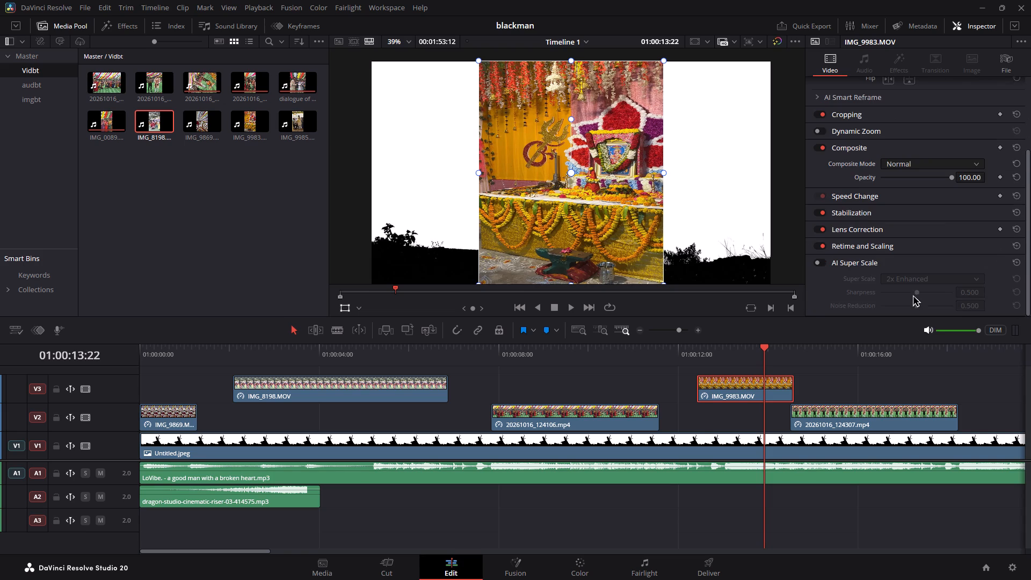
pyautogui.scroll(-1, 912, 295)
pyautogui.click(821, 262)
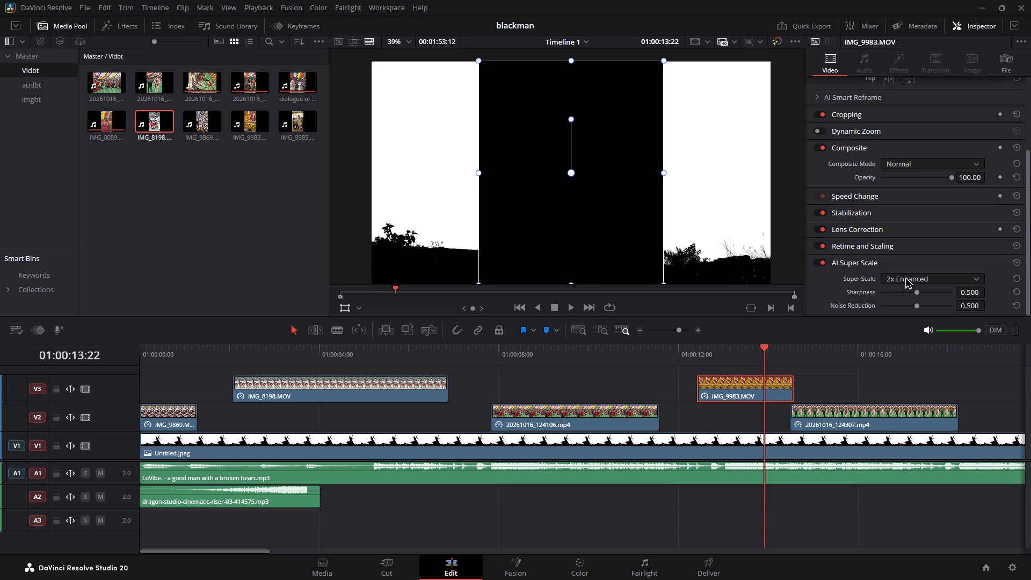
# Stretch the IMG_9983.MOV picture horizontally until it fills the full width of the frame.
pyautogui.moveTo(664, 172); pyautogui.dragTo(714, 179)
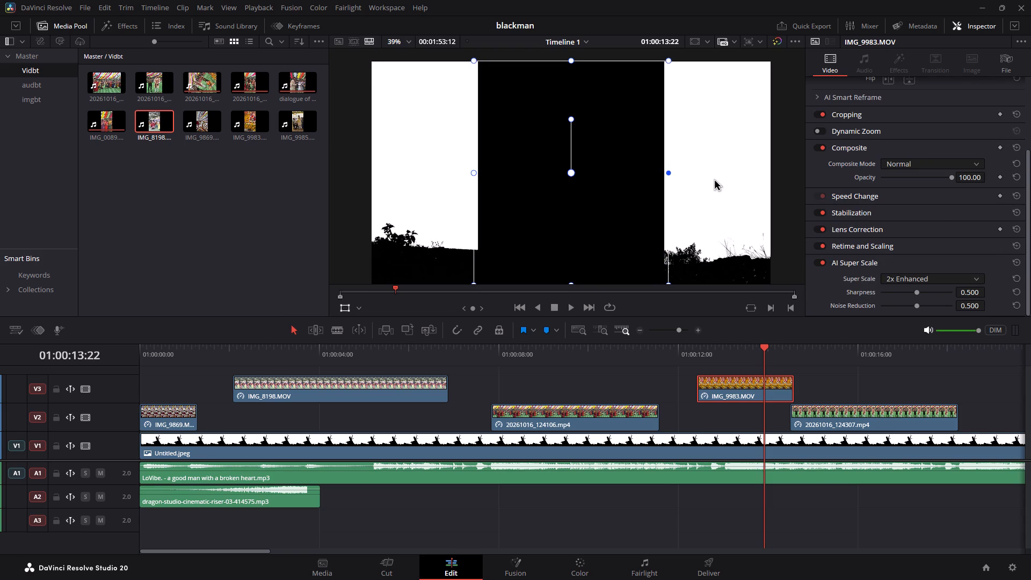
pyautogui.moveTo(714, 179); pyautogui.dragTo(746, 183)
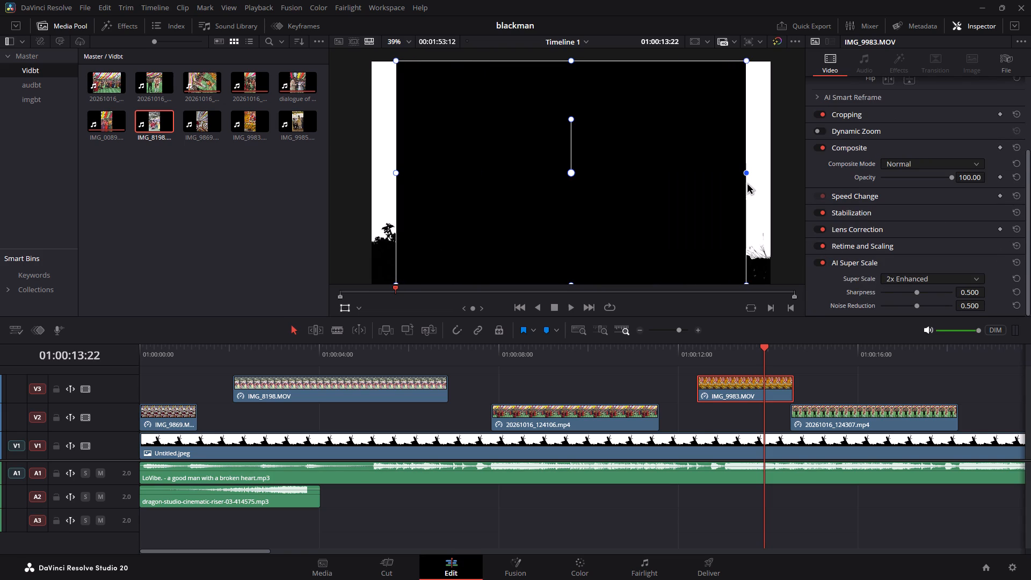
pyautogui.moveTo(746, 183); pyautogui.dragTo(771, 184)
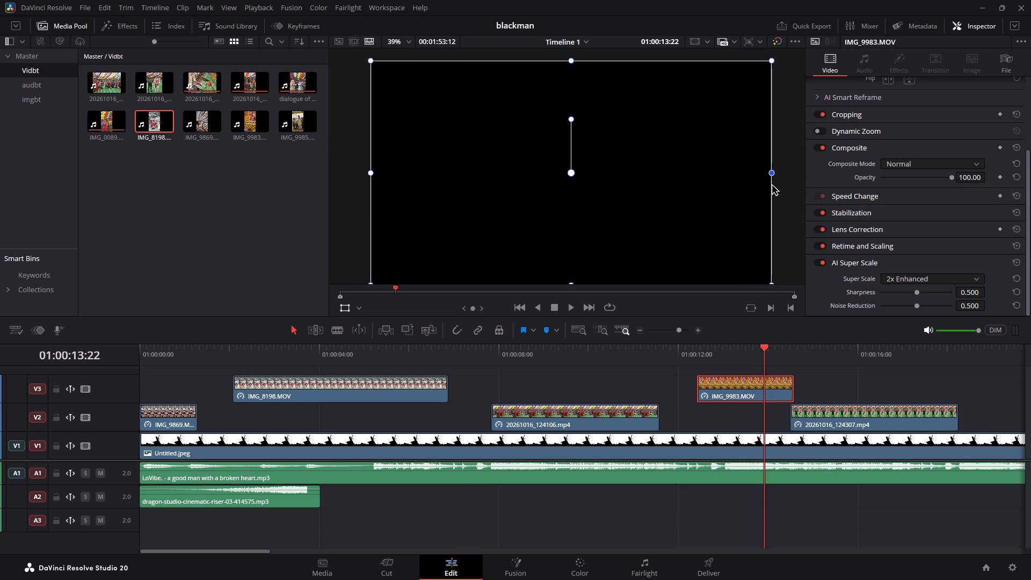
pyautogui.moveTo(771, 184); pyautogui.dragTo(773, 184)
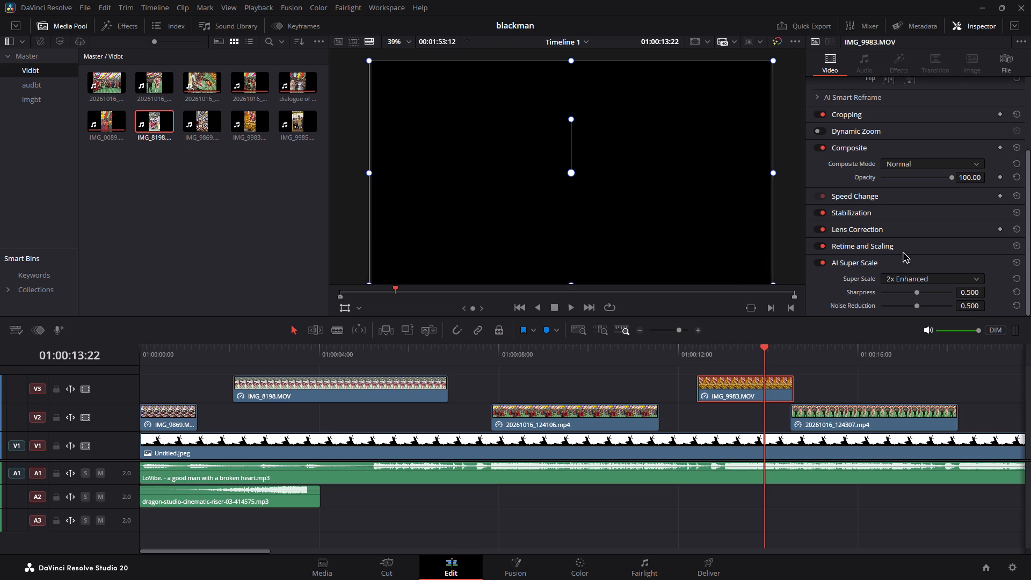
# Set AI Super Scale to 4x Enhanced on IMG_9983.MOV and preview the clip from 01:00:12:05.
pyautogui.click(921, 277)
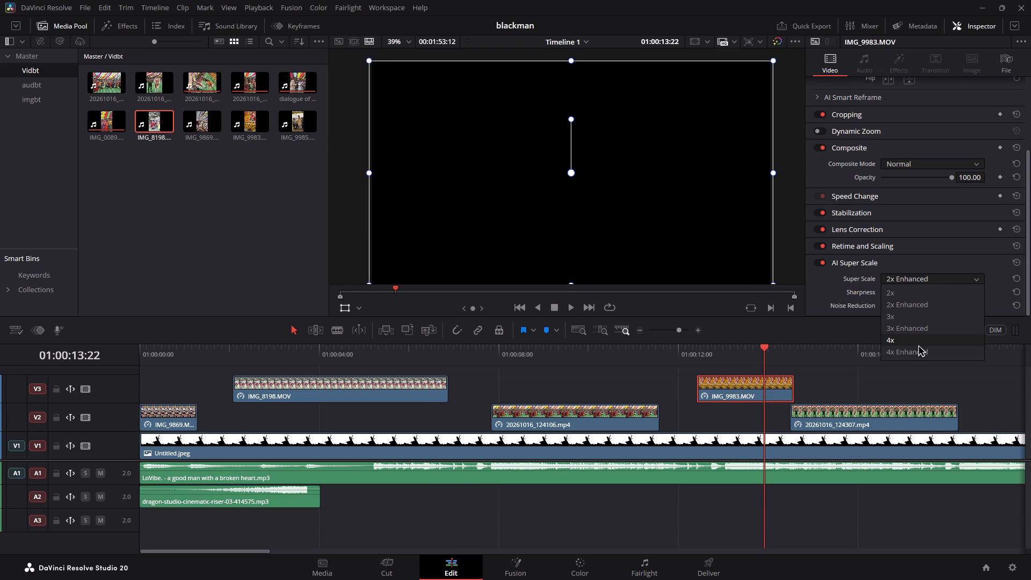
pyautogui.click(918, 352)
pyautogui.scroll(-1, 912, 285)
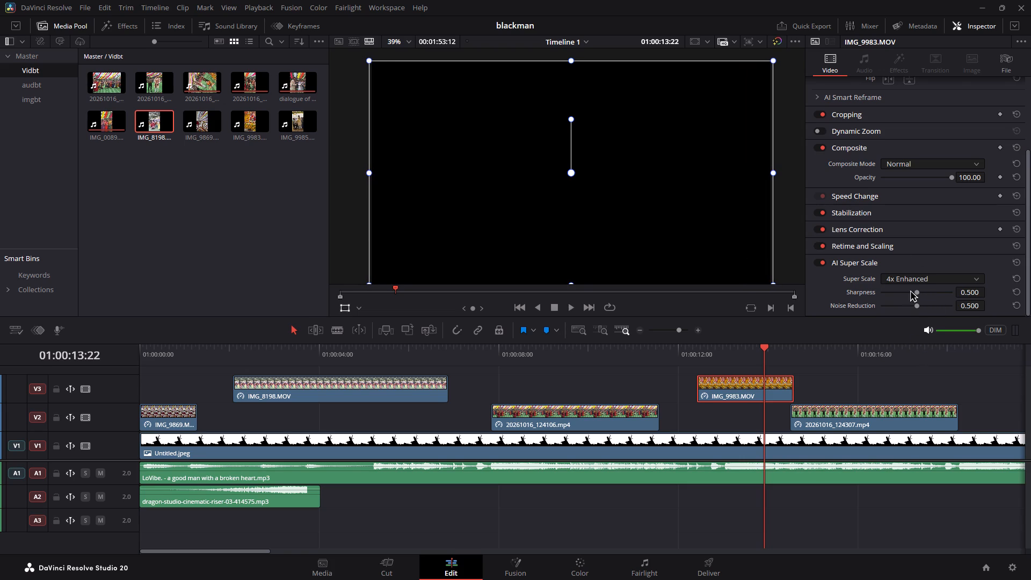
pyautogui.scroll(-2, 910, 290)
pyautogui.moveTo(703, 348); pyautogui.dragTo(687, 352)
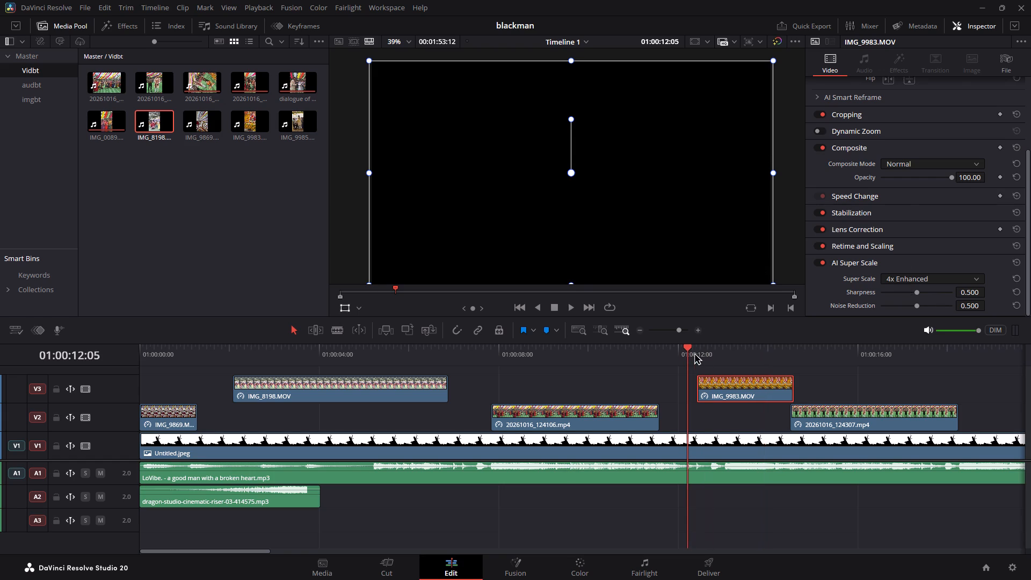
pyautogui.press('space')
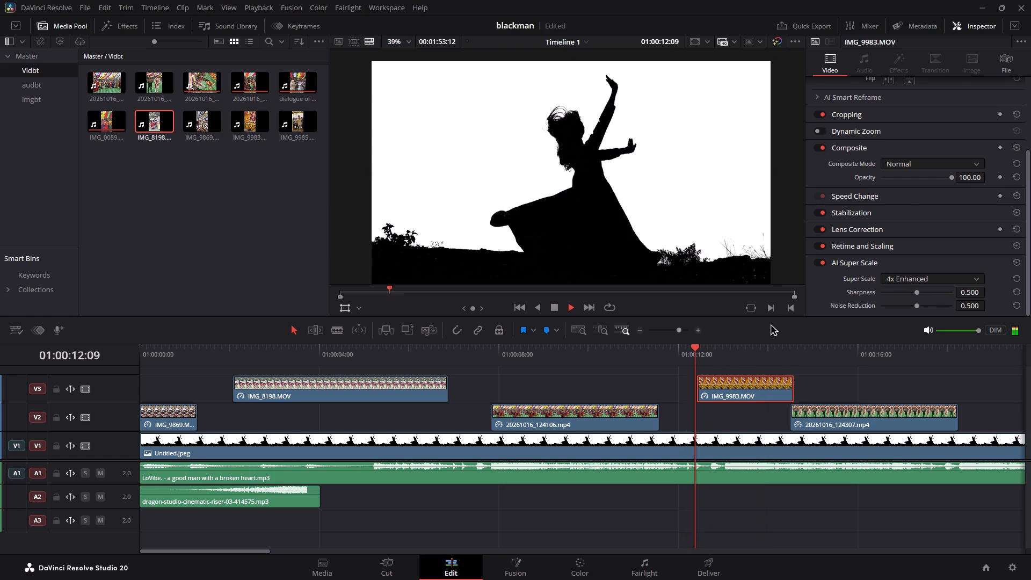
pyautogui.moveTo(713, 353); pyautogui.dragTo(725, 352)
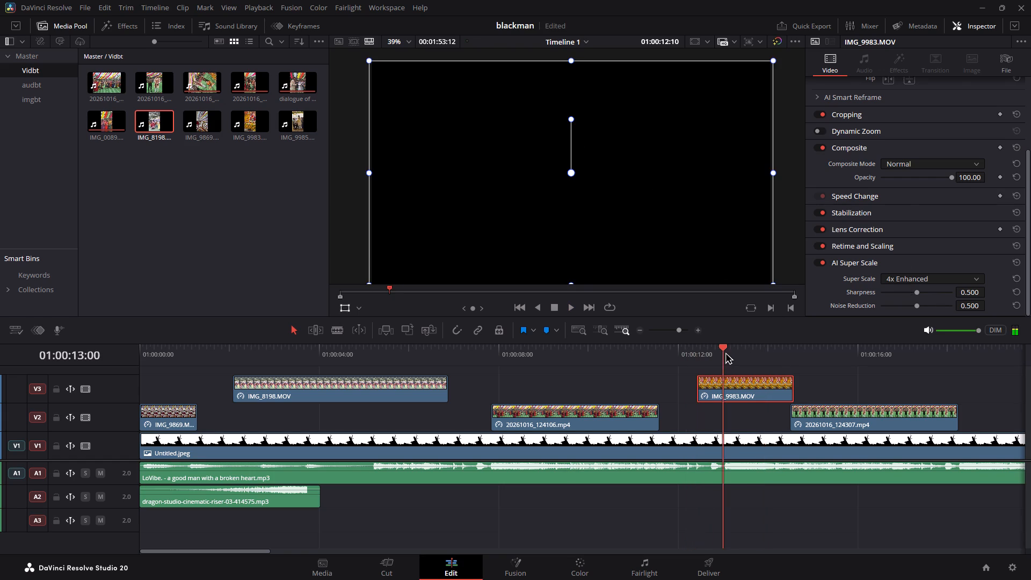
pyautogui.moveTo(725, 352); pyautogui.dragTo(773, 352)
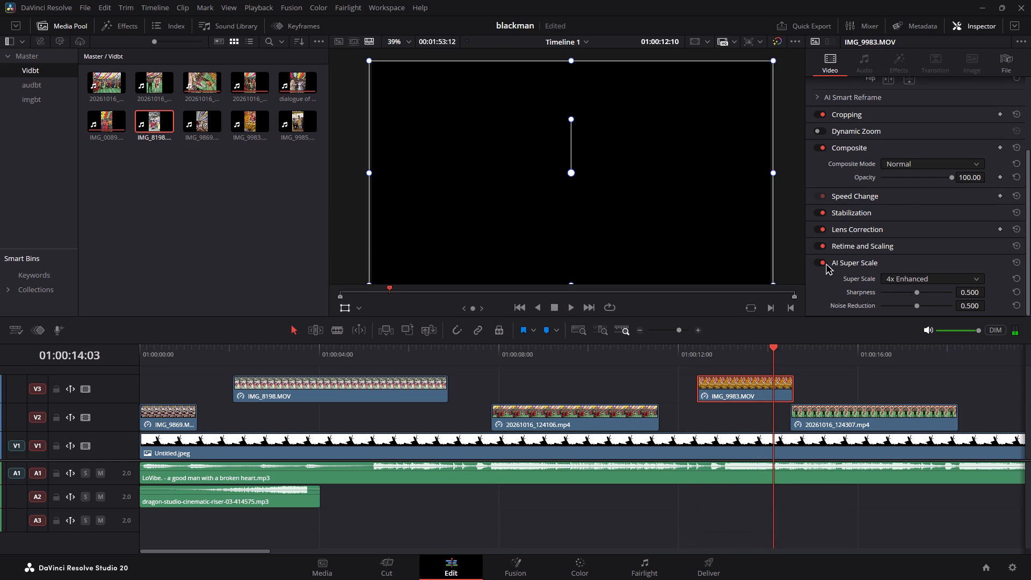
# Turn off AI Super Scale on IMG_9983.MOV and play the clip from just before its start.
pyautogui.click(825, 263)
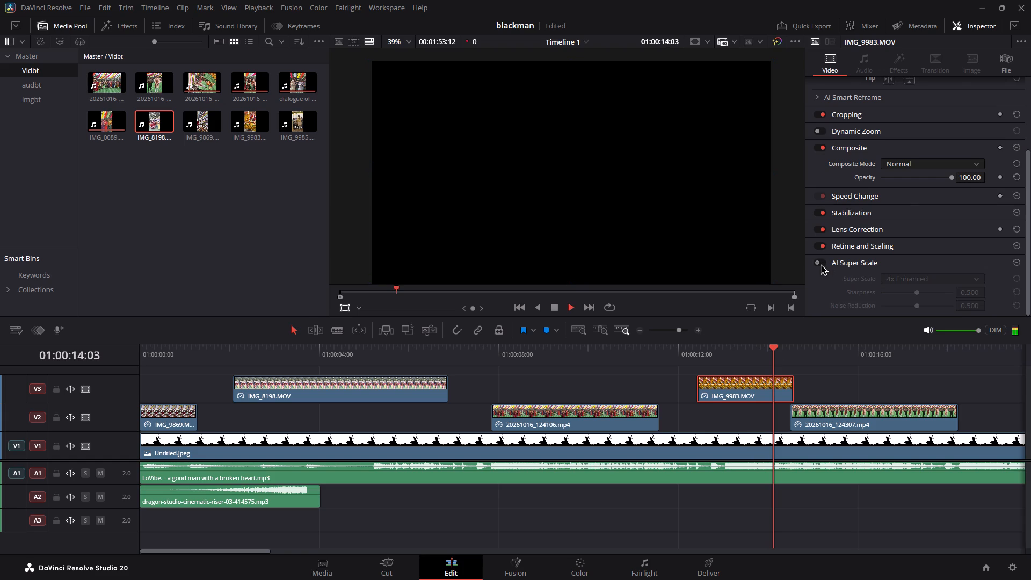
pyautogui.moveTo(773, 350); pyautogui.dragTo(743, 353)
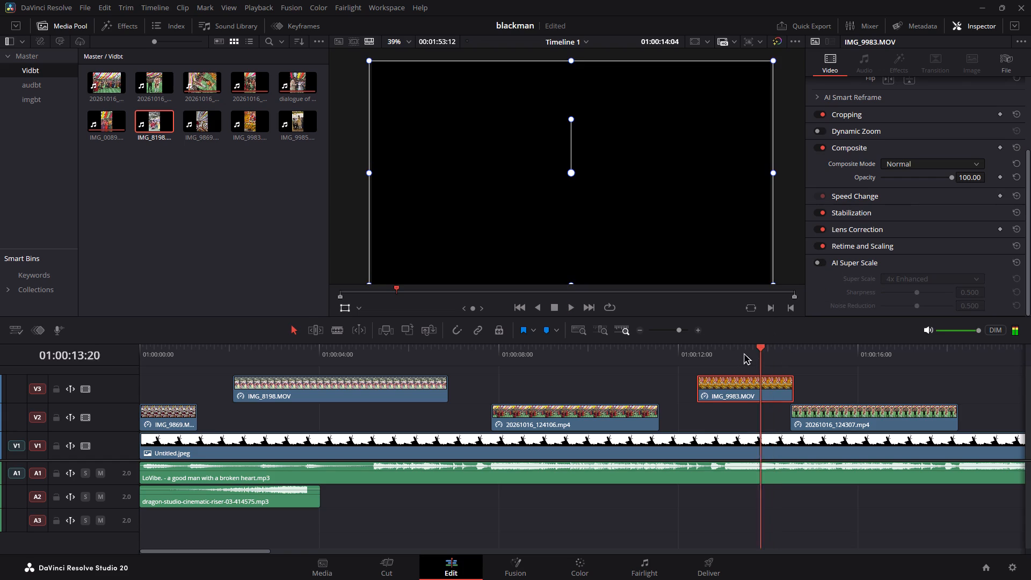
pyautogui.moveTo(743, 353); pyautogui.dragTo(665, 357)
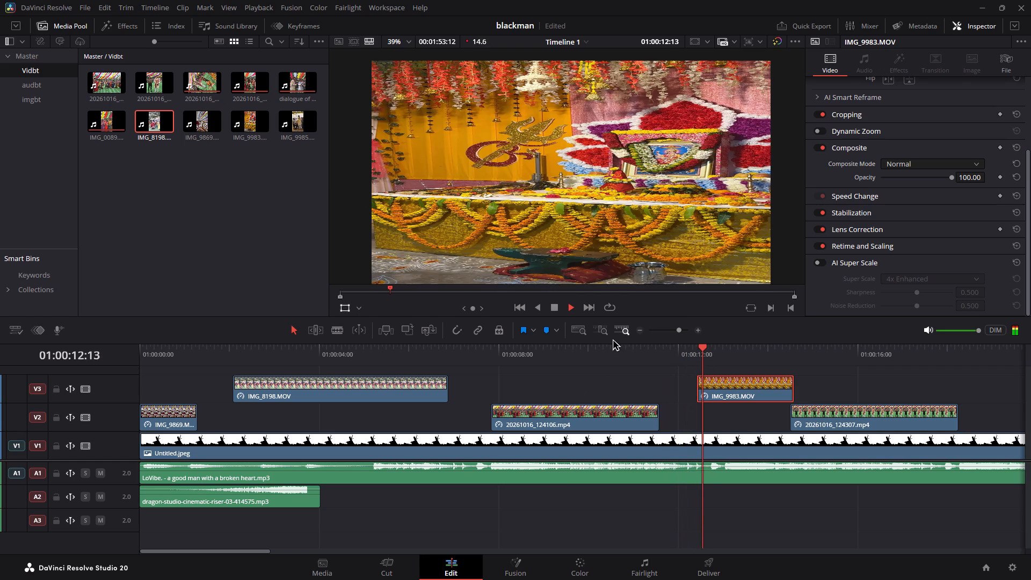
pyautogui.press('space')
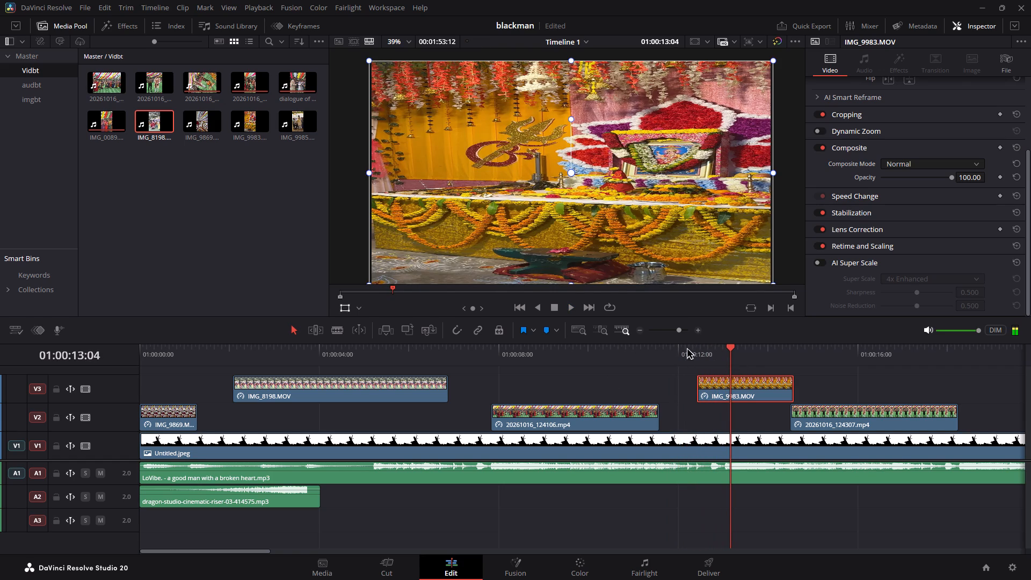
# Narrow the IMG_9983.MOV picture horizontally to about two thirds of the frame width, exposing the silhouette image on both sides.
pyautogui.moveTo(769, 173); pyautogui.dragTo(727, 179)
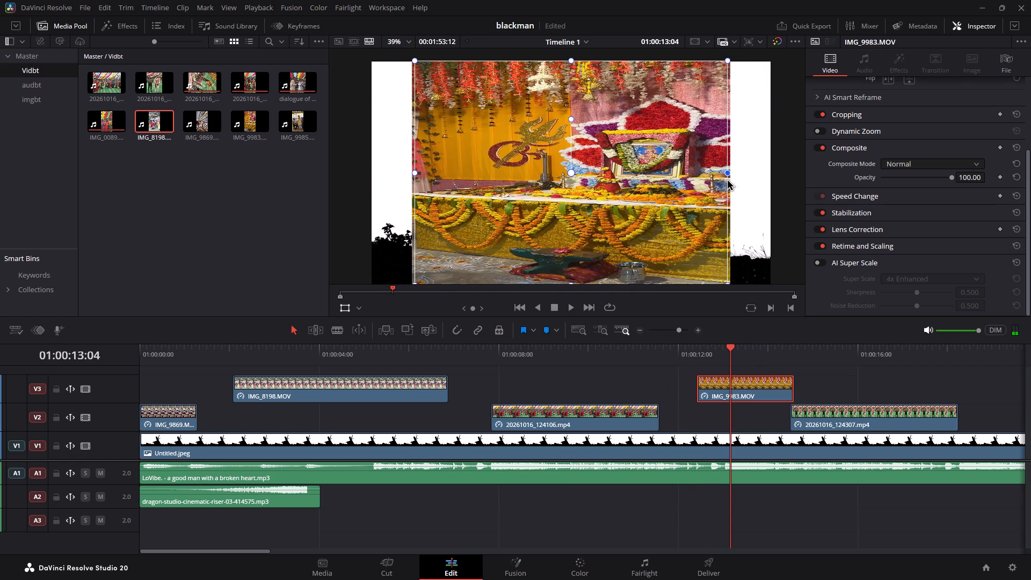
pyautogui.moveTo(727, 179); pyautogui.dragTo(709, 180)
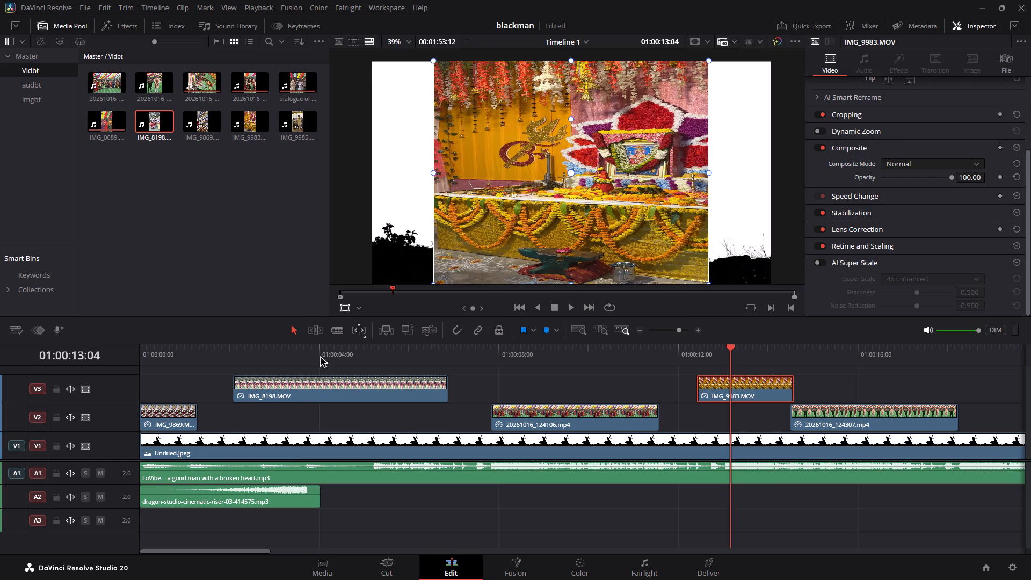
# Trim the end of IMG_9869.MOV at the start of V2 until the clip is one frame long.
pyautogui.moveTo(194, 419); pyautogui.dragTo(170, 419)
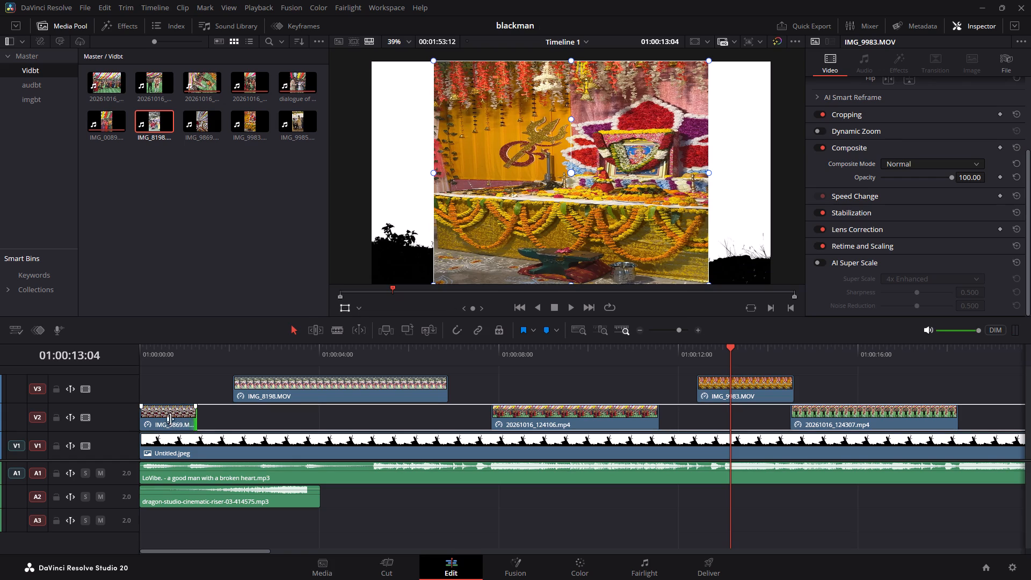
pyautogui.moveTo(170, 419); pyautogui.dragTo(148, 419)
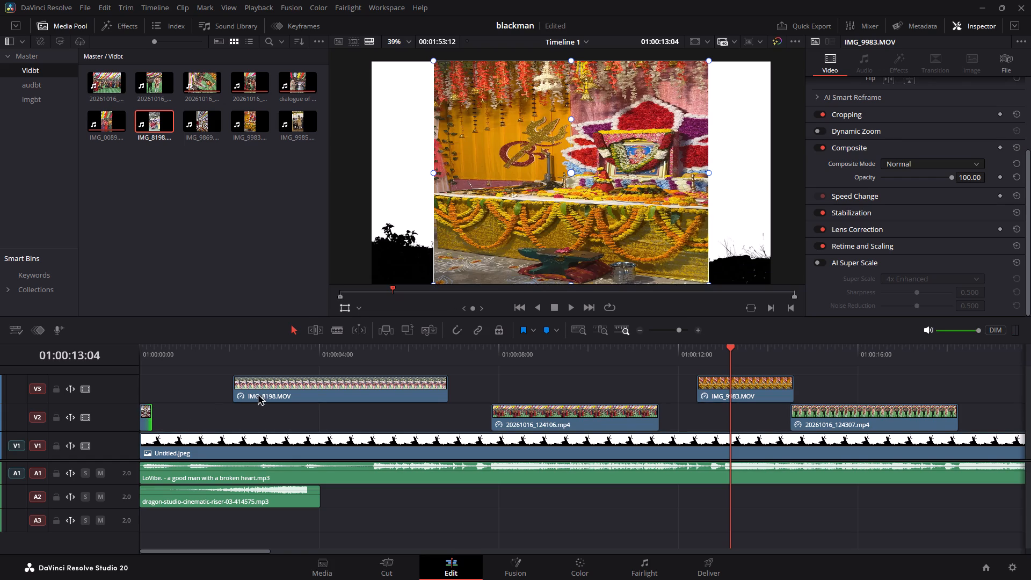
pyautogui.click(138, 354)
pyautogui.click(142, 353)
pyautogui.press('space')
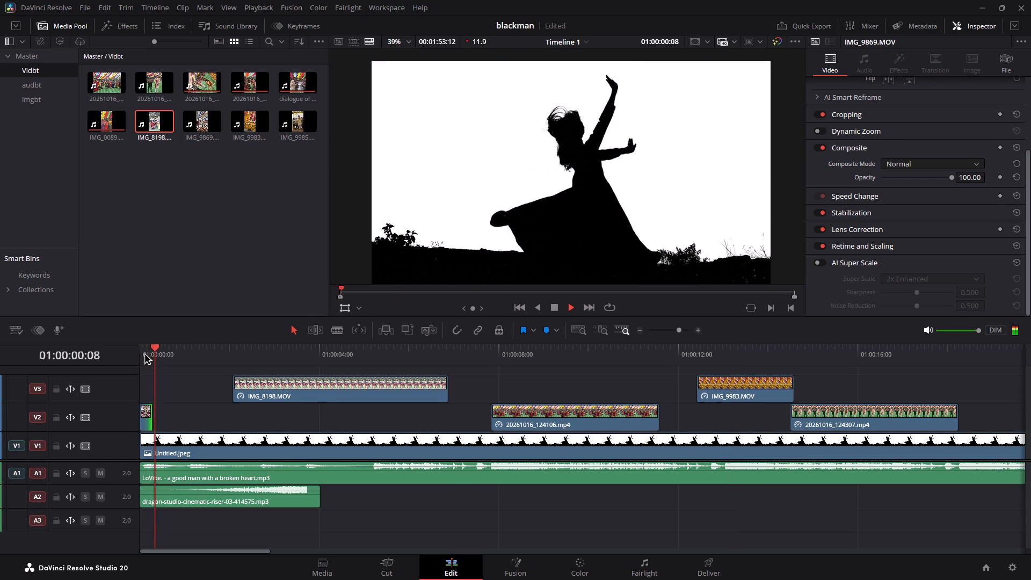
pyautogui.press('space')
pyautogui.moveTo(679, 331); pyautogui.dragTo(687, 330)
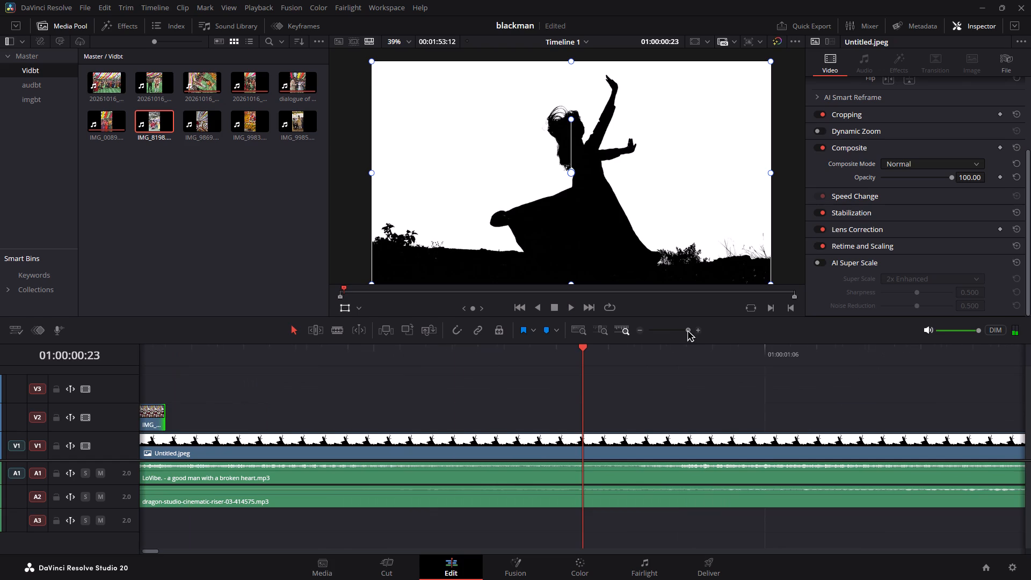
pyautogui.moveTo(687, 330); pyautogui.dragTo(685, 330)
pyautogui.moveTo(206, 420); pyautogui.dragTo(198, 420)
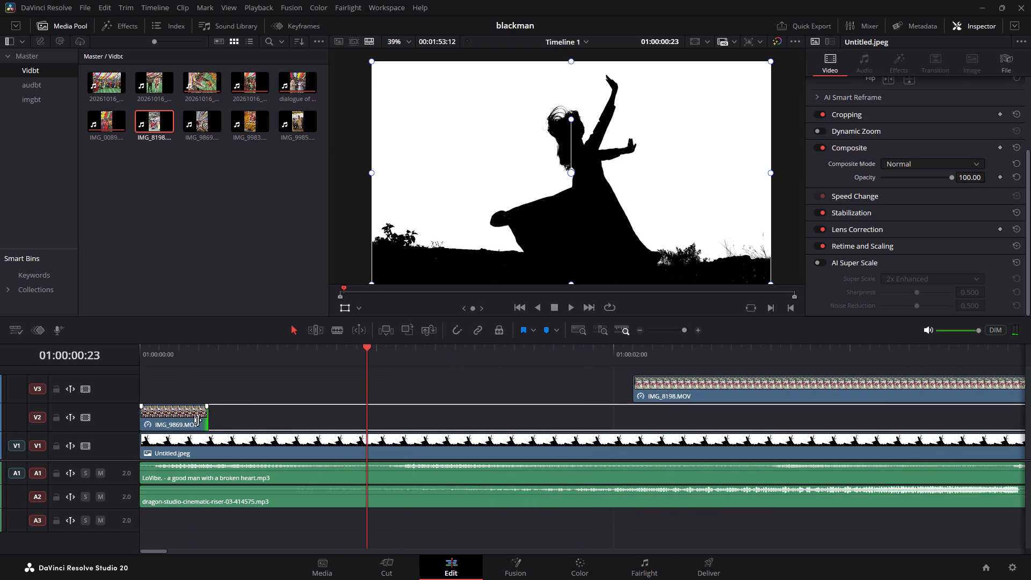
pyautogui.moveTo(198, 420); pyautogui.dragTo(143, 424)
# Move IMG_8198.MOV from V3 down to V2, placing it directly after the one-frame IMG_9869.MOV.
pyautogui.moveTo(674, 384); pyautogui.dragTo(273, 432)
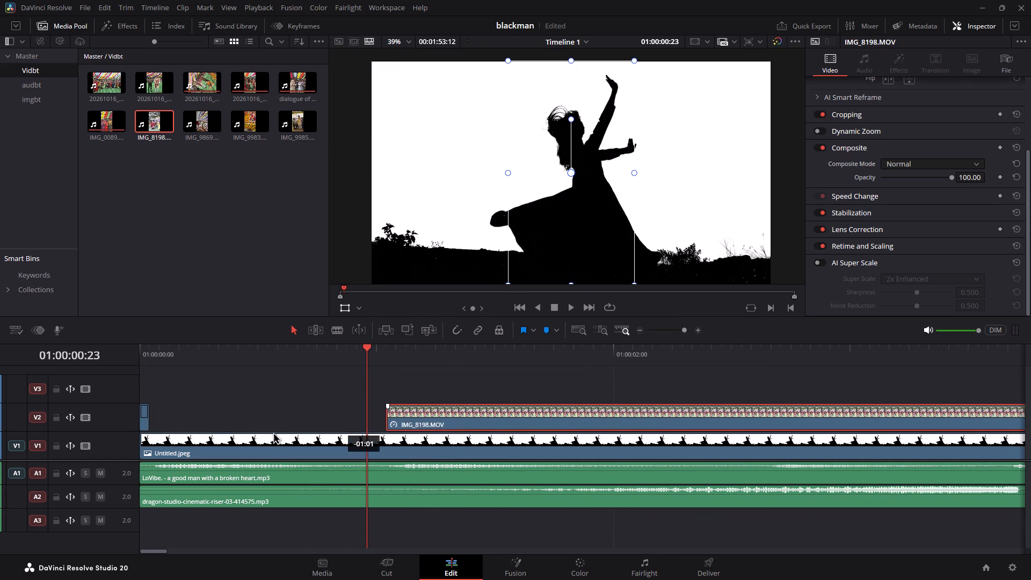
pyautogui.moveTo(273, 432); pyautogui.dragTo(215, 402)
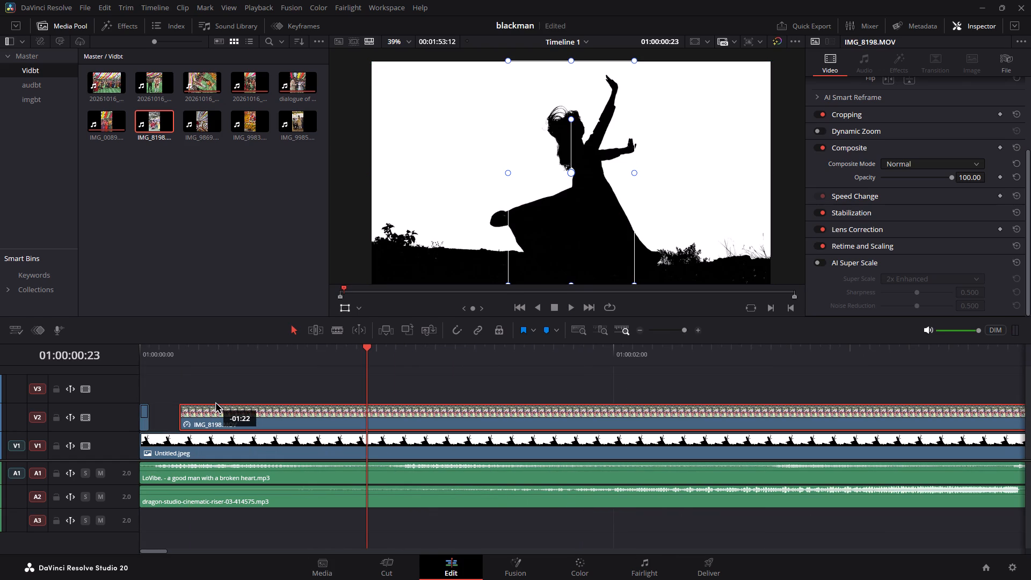
pyautogui.moveTo(215, 402); pyautogui.dragTo(151, 419)
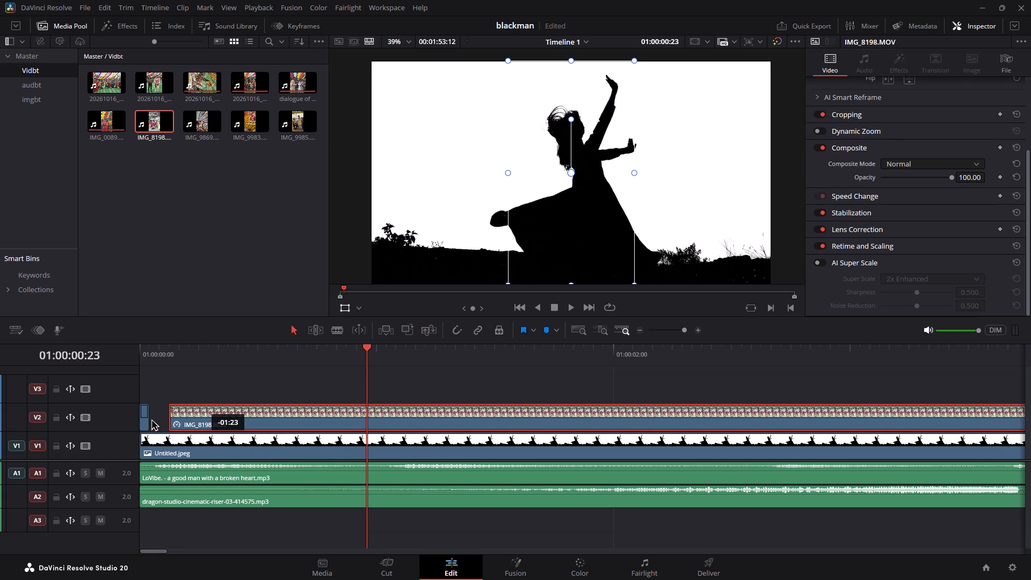
pyautogui.moveTo(151, 419); pyautogui.dragTo(167, 419)
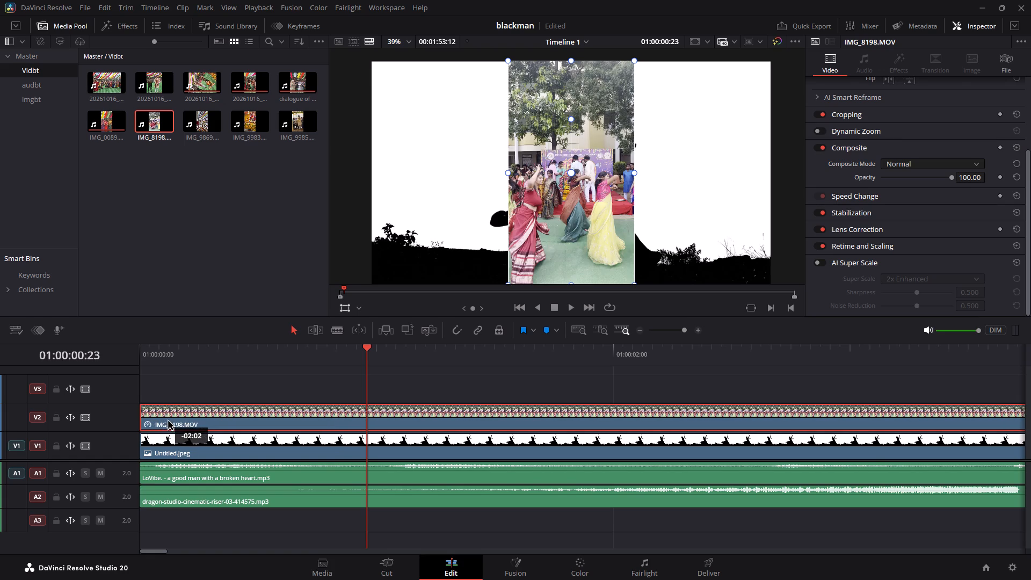
pyautogui.moveTo(167, 419); pyautogui.dragTo(191, 422)
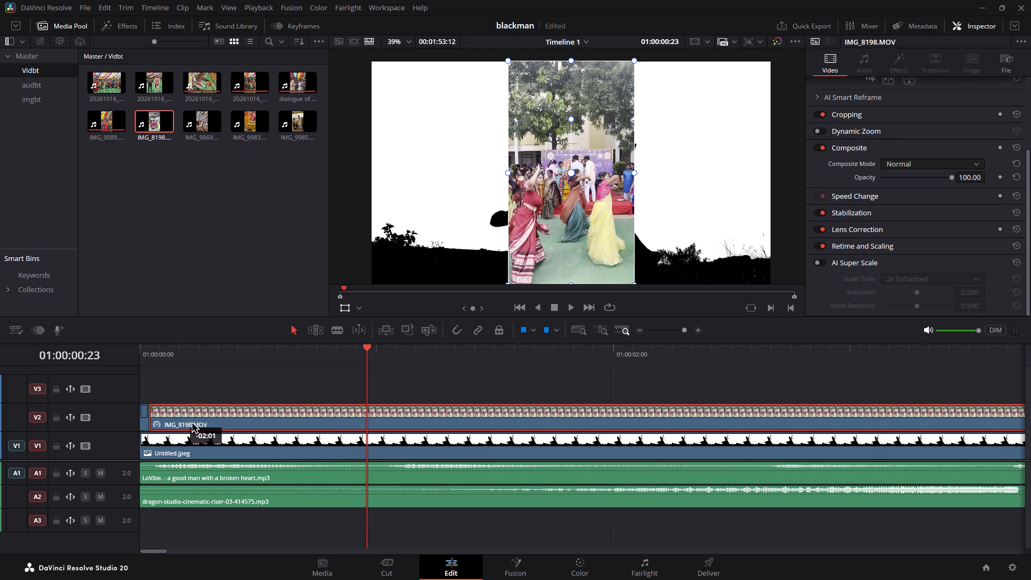
pyautogui.moveTo(191, 422); pyautogui.dragTo(183, 424)
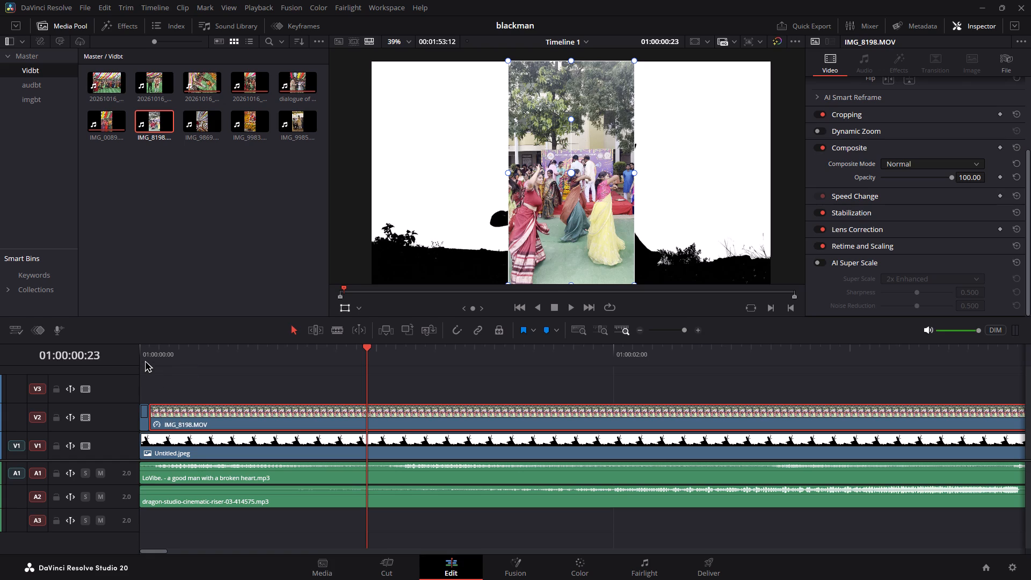
# Cut IMG_8198.MOV on V2 at 01:00:00:02 with the Blade tool.
pyautogui.click(141, 351)
pyautogui.moveTo(684, 331); pyautogui.dragTo(698, 331)
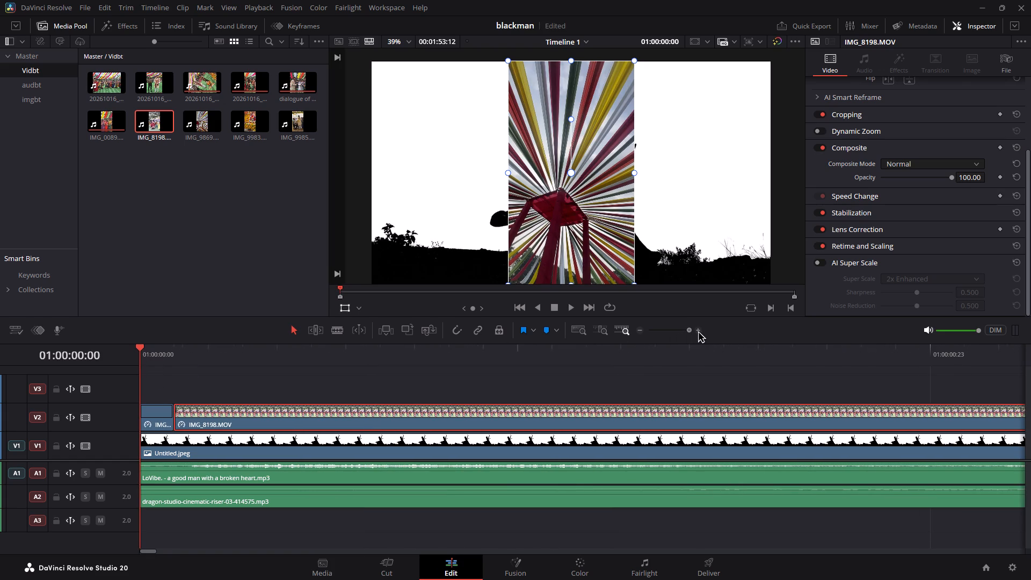
pyautogui.moveTo(698, 331); pyautogui.dragTo(708, 334)
pyautogui.press('Right')
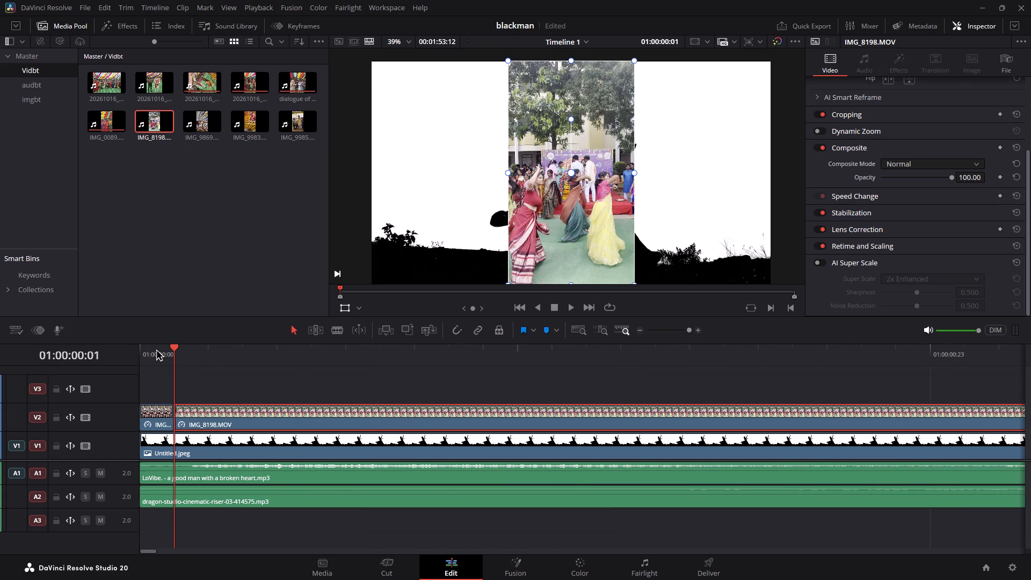
pyautogui.press('Right')
pyautogui.click(329, 330)
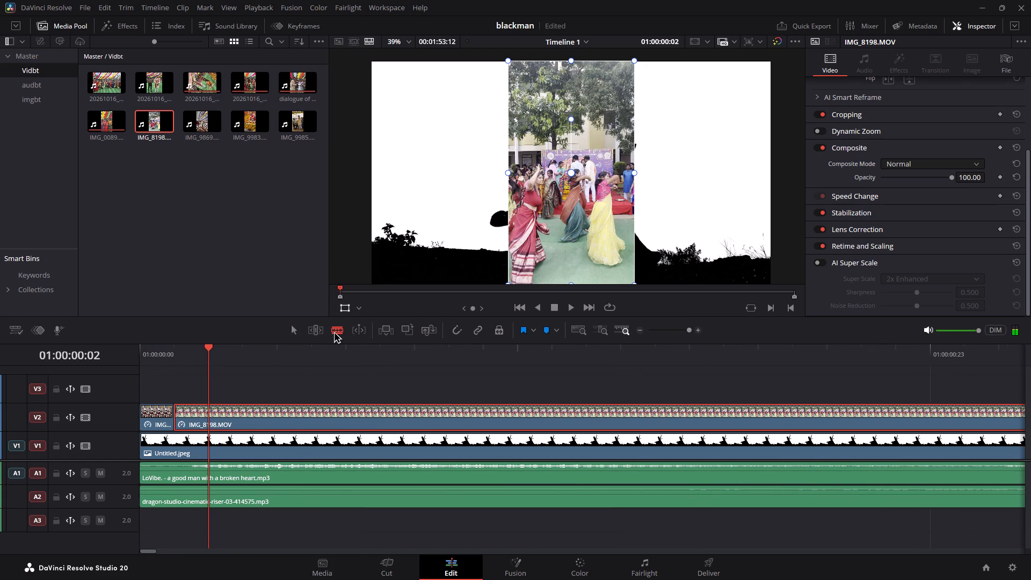
# Cut IMG_8198.MOV on V2 at 01:00:00:02 and delete the part after the cut, keeping a one-frame piece.
pyautogui.click(209, 423)
pyautogui.click(296, 328)
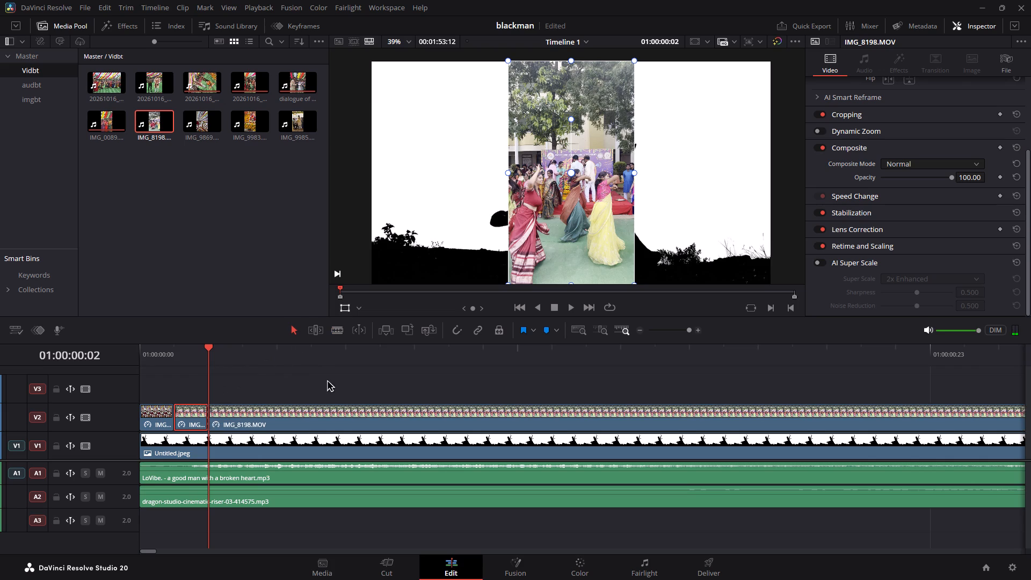
pyautogui.click(353, 422)
pyautogui.press('BackSpace')
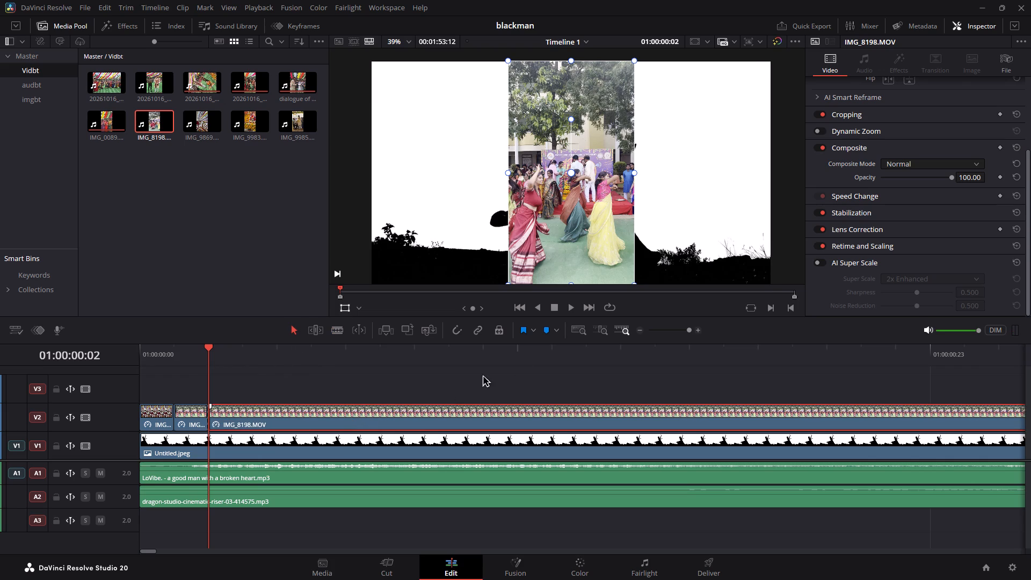
# Move 20261016_124106.mp4 along V2 towards the timeline start, close behind the one-frame IMG_8198.MOV.
pyautogui.click(688, 335)
pyautogui.click(680, 332)
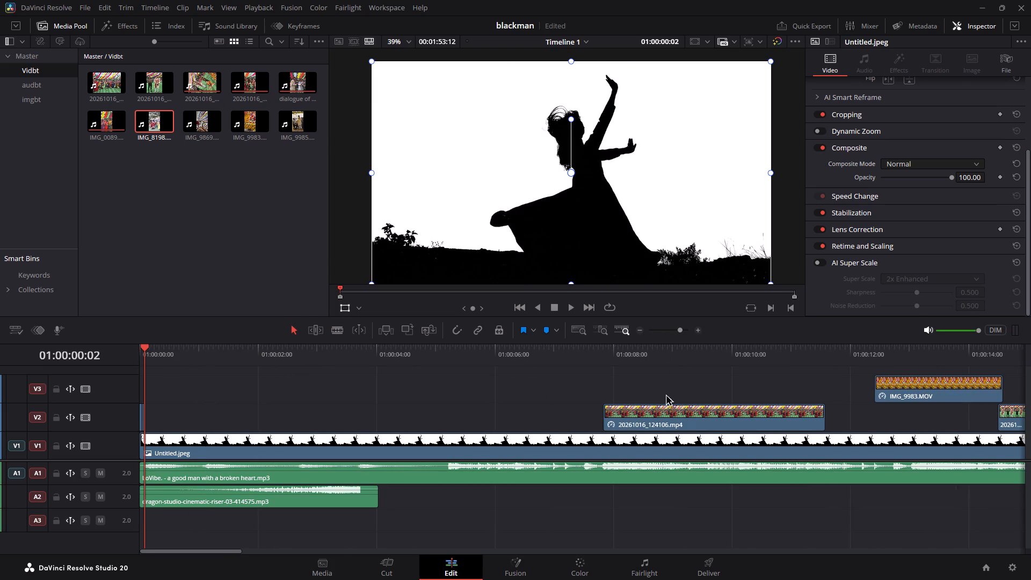
pyautogui.moveTo(658, 419); pyautogui.dragTo(220, 422)
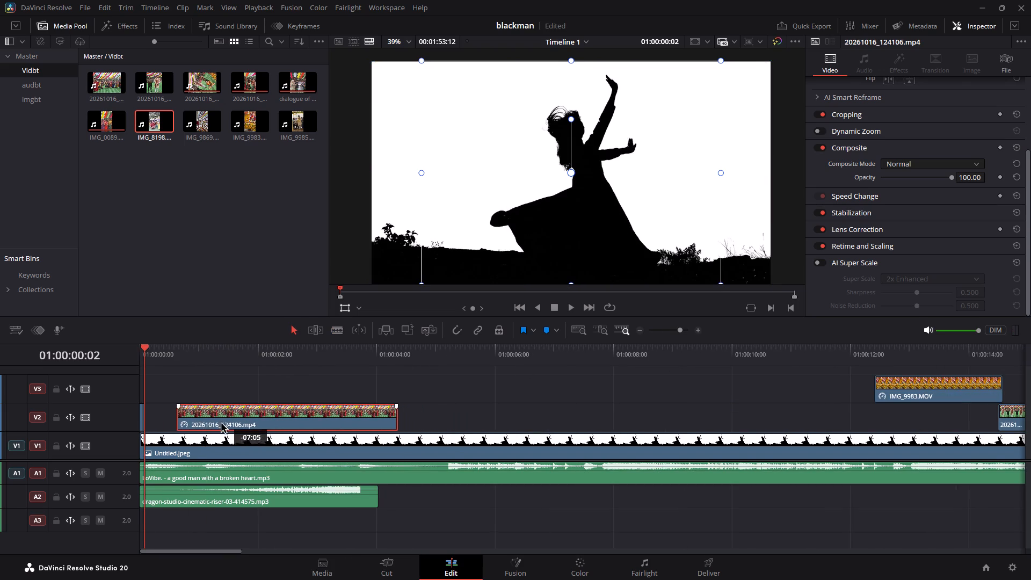
pyautogui.moveTo(220, 422); pyautogui.dragTo(204, 424)
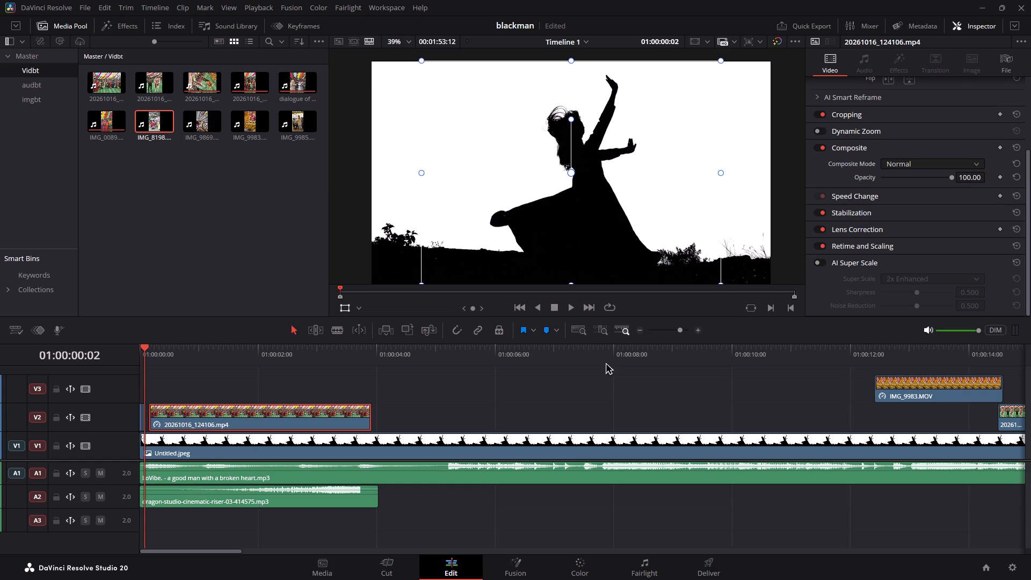
pyautogui.moveTo(683, 331); pyautogui.dragTo(697, 332)
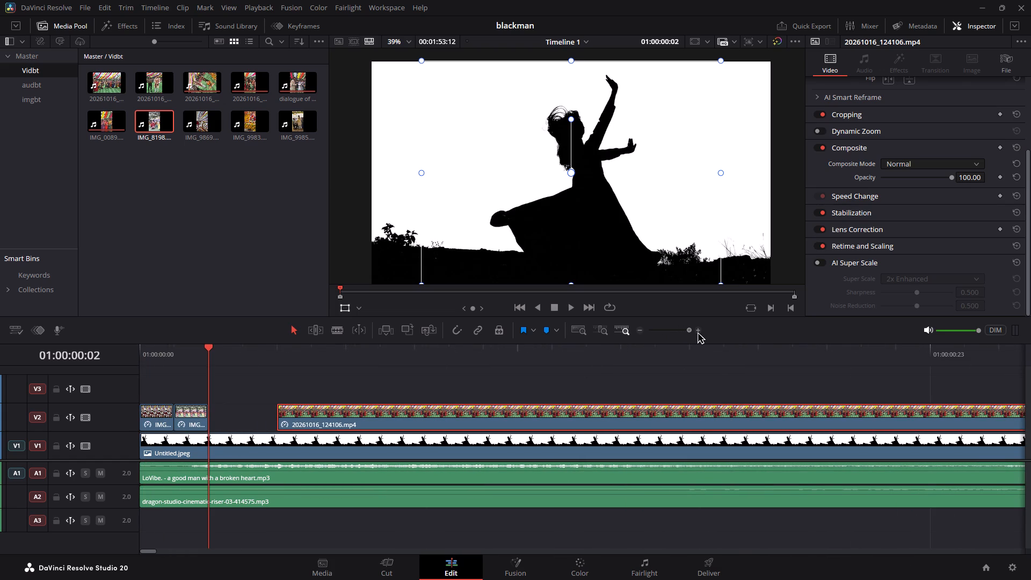
pyautogui.moveTo(697, 332); pyautogui.dragTo(702, 332)
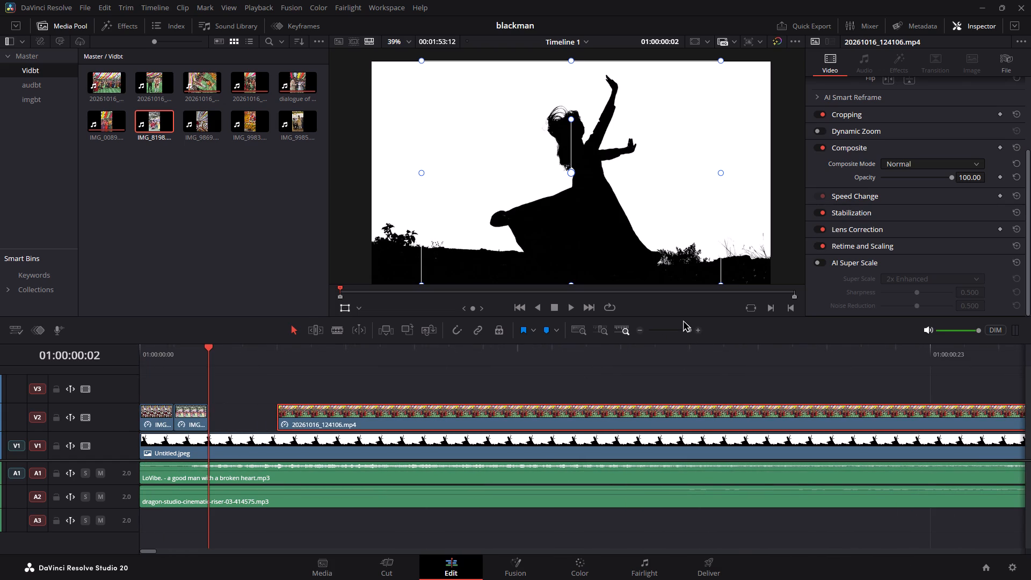
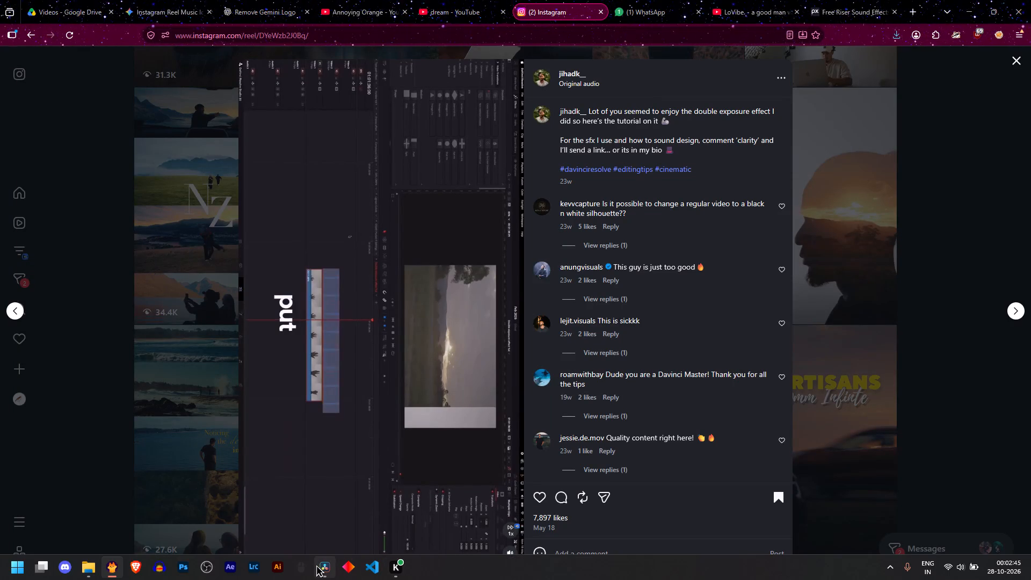
# Switch from the Instagram double exposure tutorial back to the blackman project in DaVinci Resolve.
pyautogui.click(316, 565)
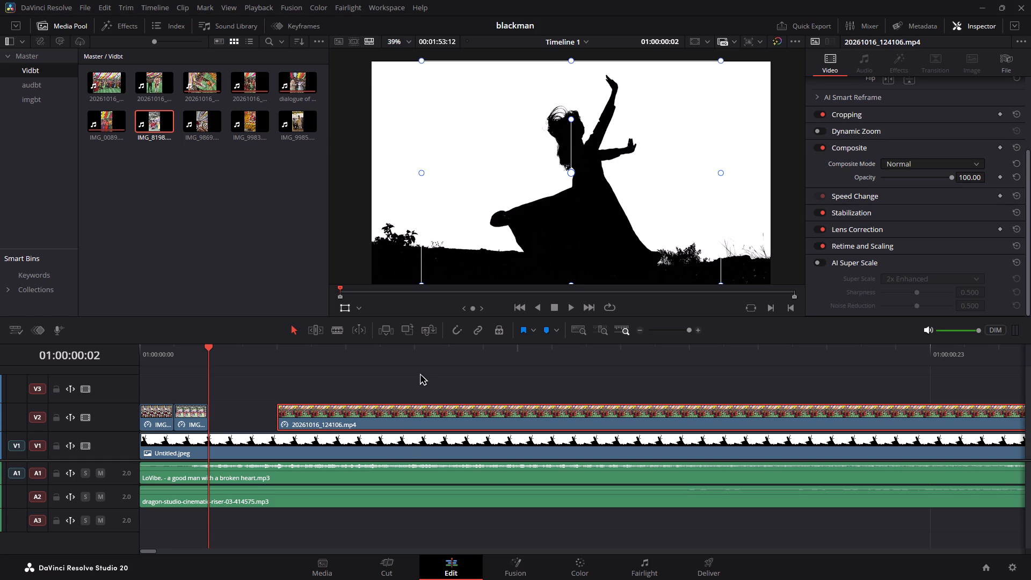